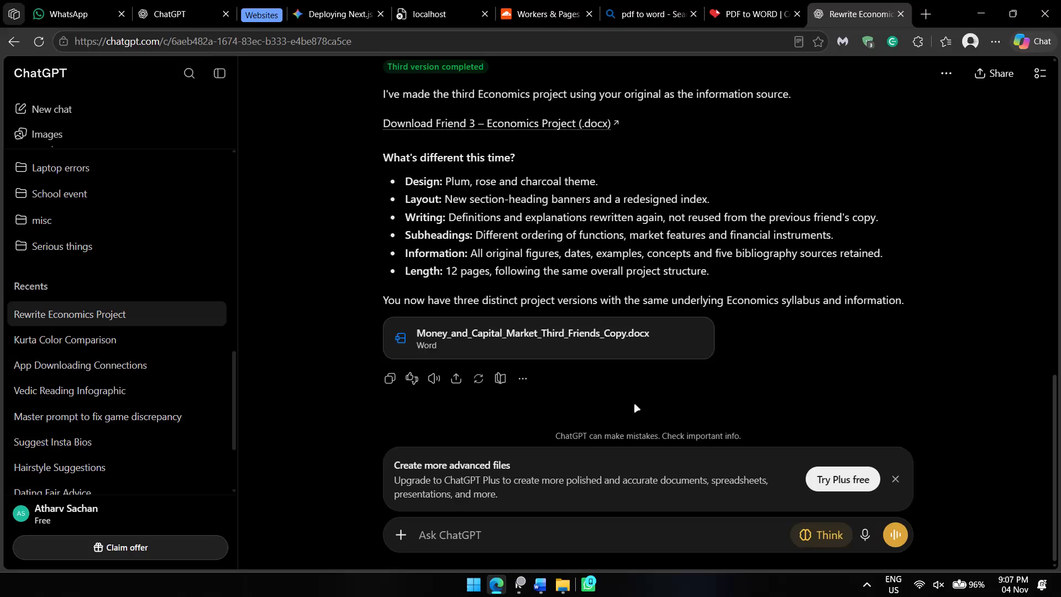
# Download Money_and_Capital_Market_Third_Friends_Copy.docx from the chat and open it in Word.
pyautogui.click(589, 336)
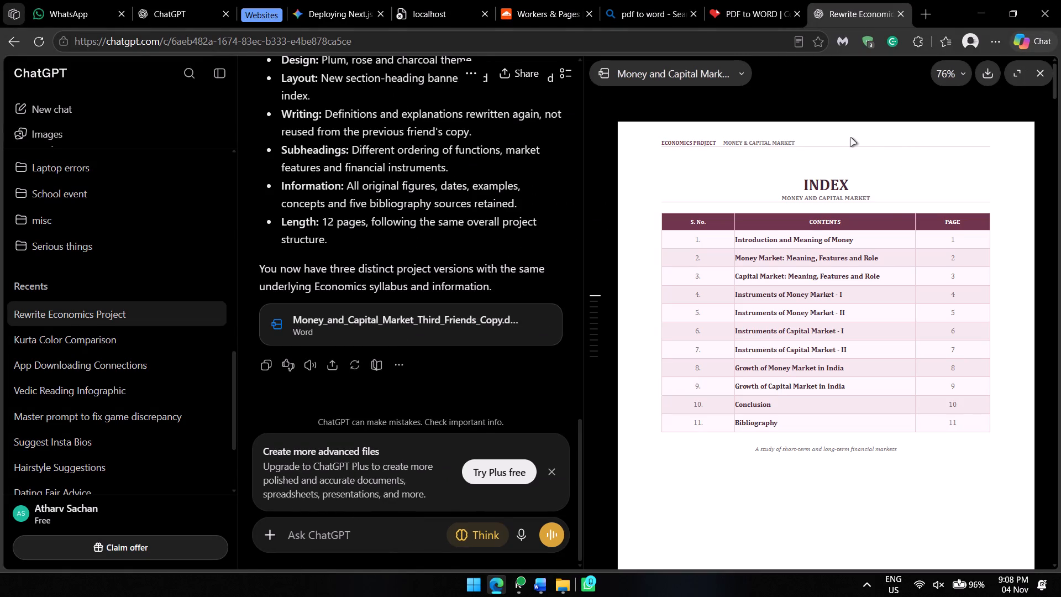
pyautogui.click(990, 80)
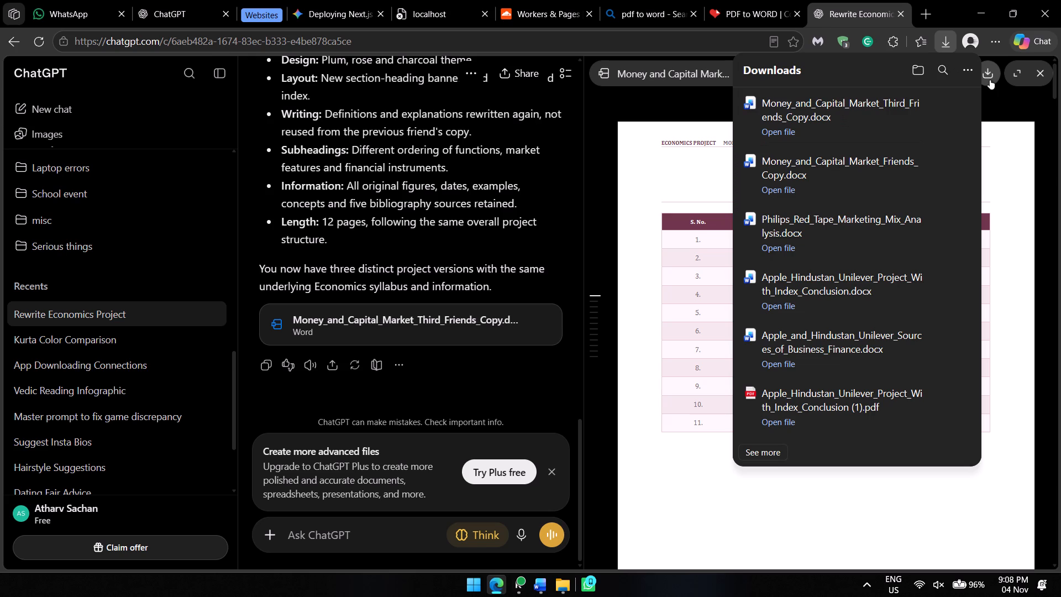
pyautogui.click(774, 132)
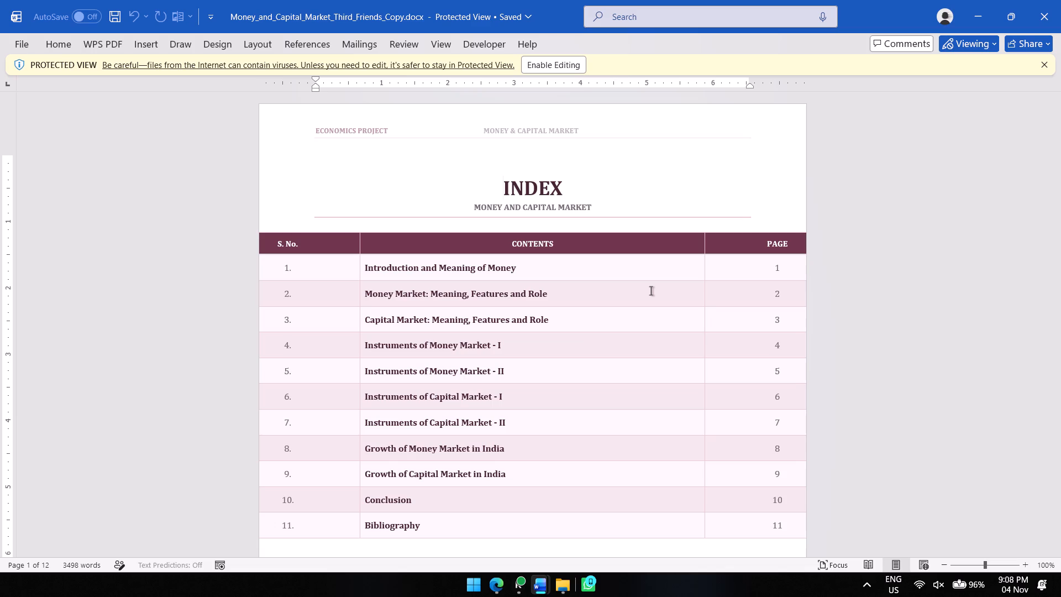
# Enable editing of the document and decline updating its fields.
pyautogui.click(540, 66)
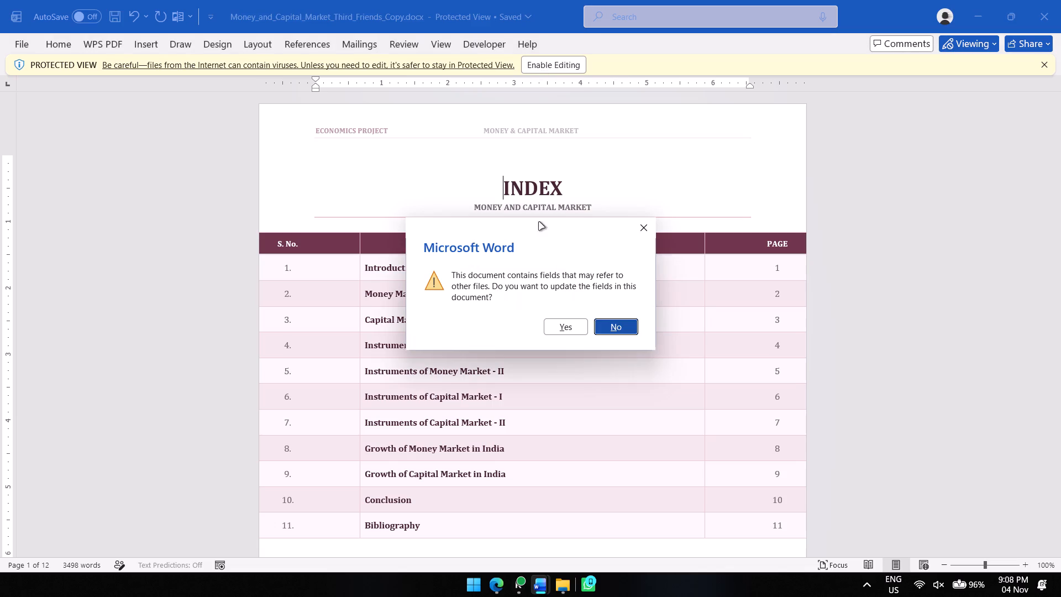
pyautogui.click(623, 324)
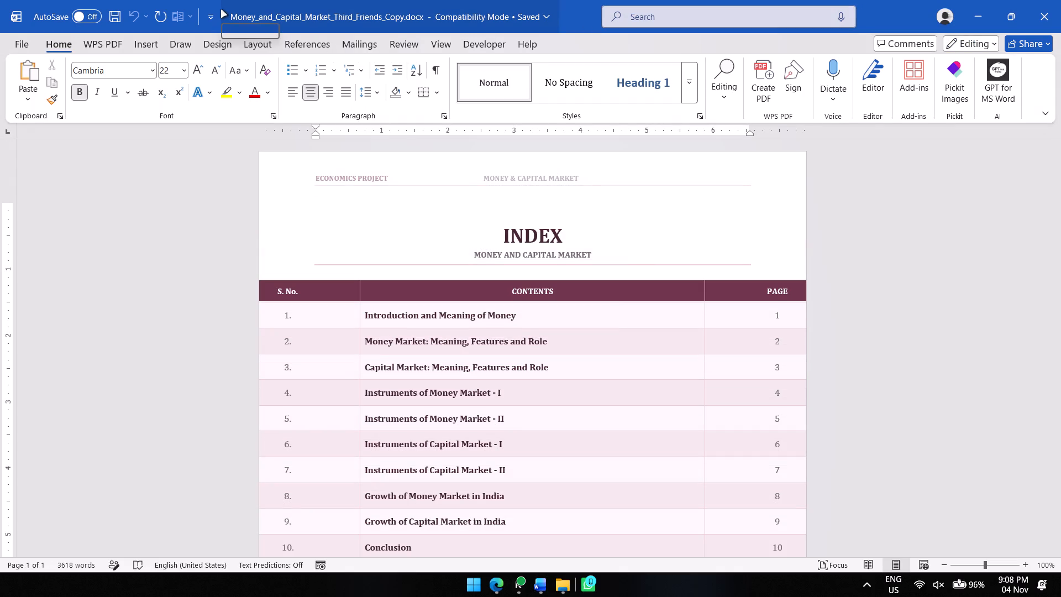
# Apply a Box page border to the whole document.
pyautogui.click(241, 43)
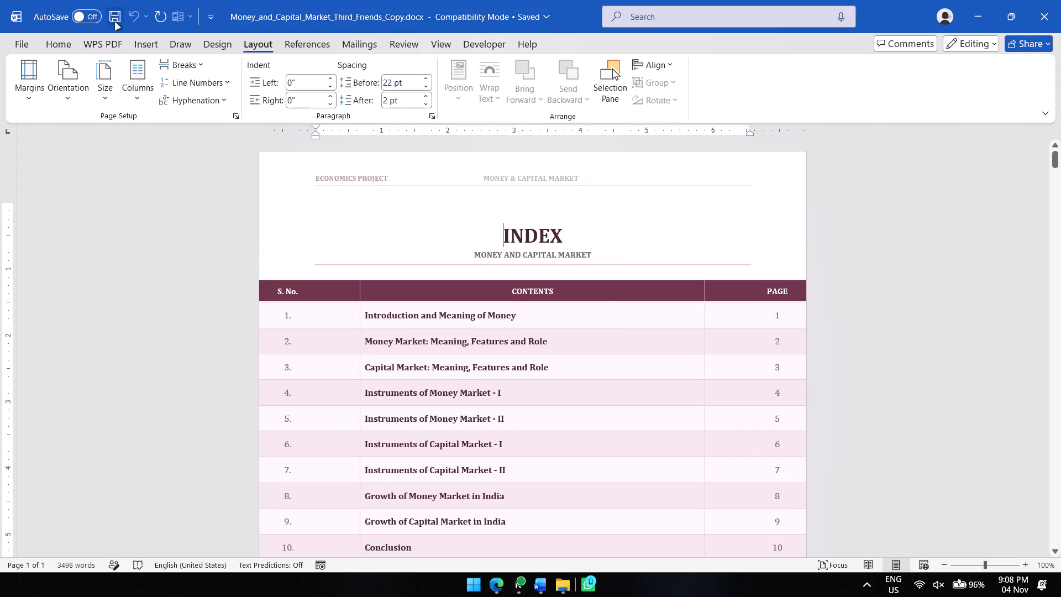
pyautogui.click(221, 40)
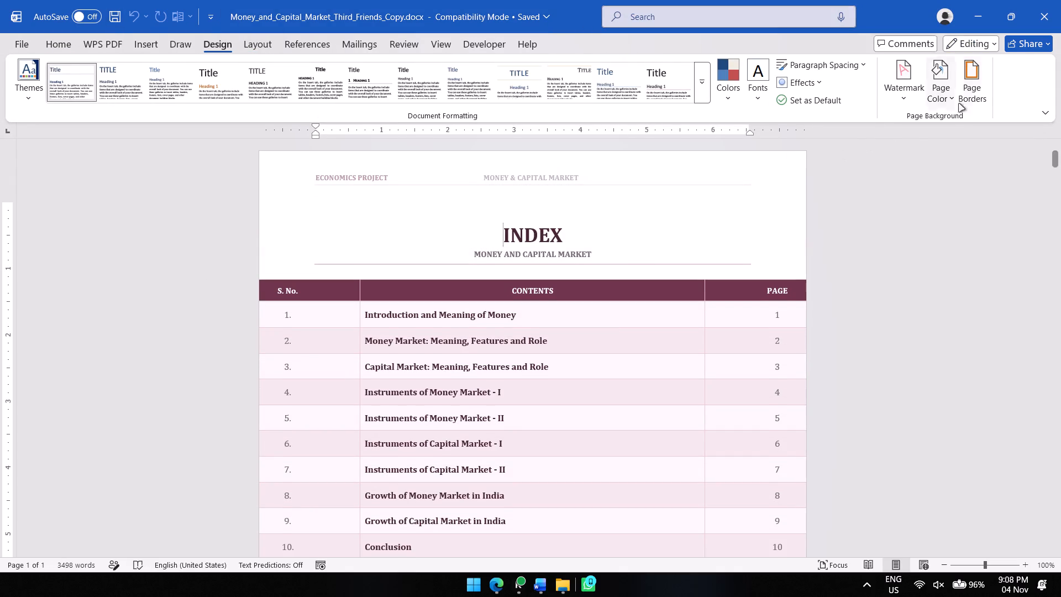
pyautogui.click(978, 94)
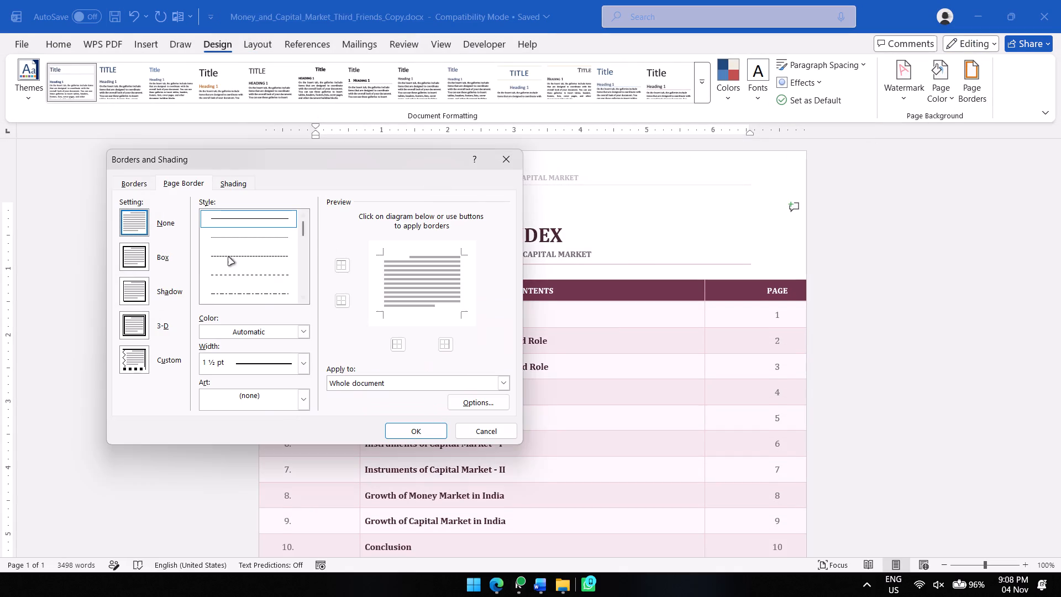
pyautogui.click(139, 255)
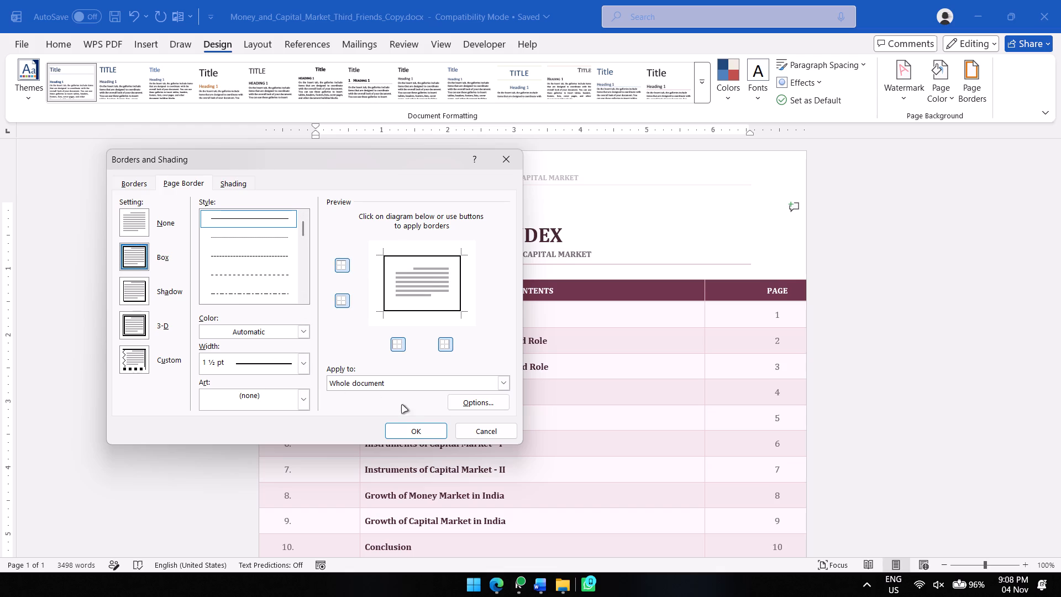
pyautogui.click(410, 432)
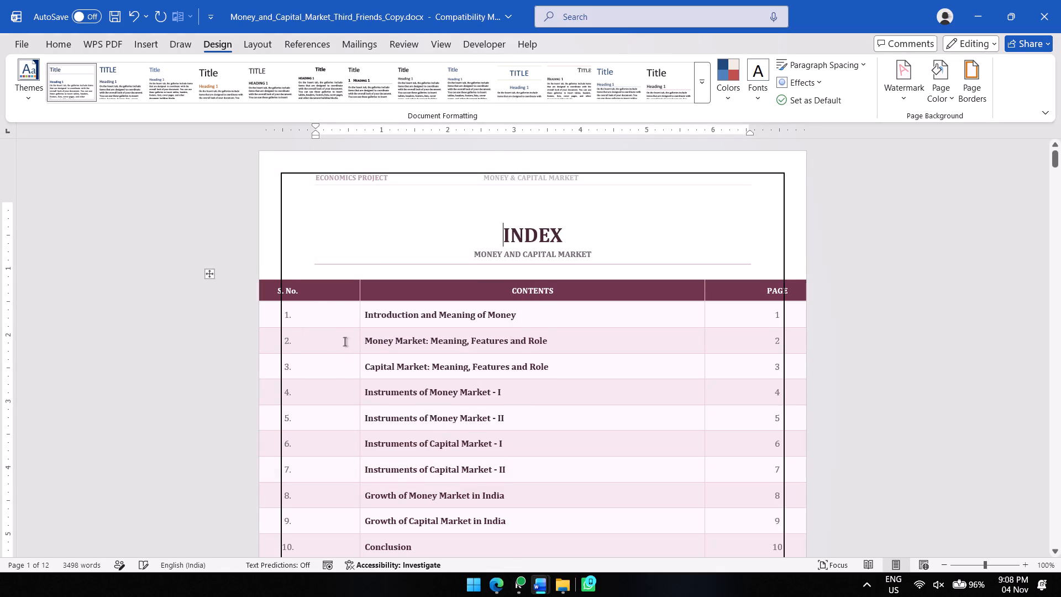
# Shrink the index table's width so it fits inside the page border.
pyautogui.scroll(-4, 347, 338)
pyautogui.scroll(3, 347, 338)
pyautogui.click(366, 312)
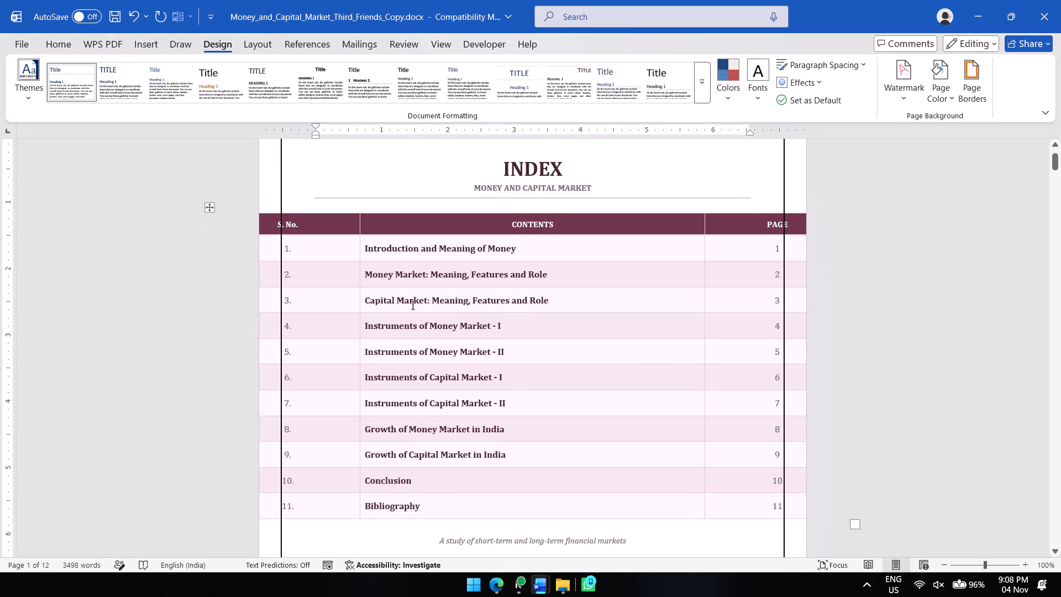
pyautogui.moveTo(854, 524); pyautogui.dragTo(741, 480)
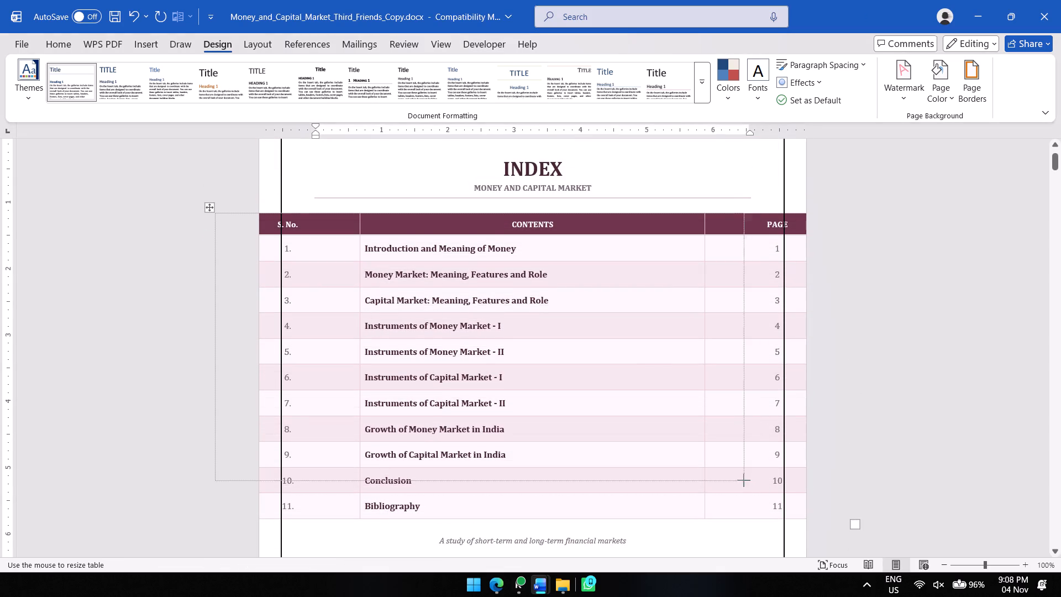
pyautogui.moveTo(741, 480); pyautogui.dragTo(730, 475)
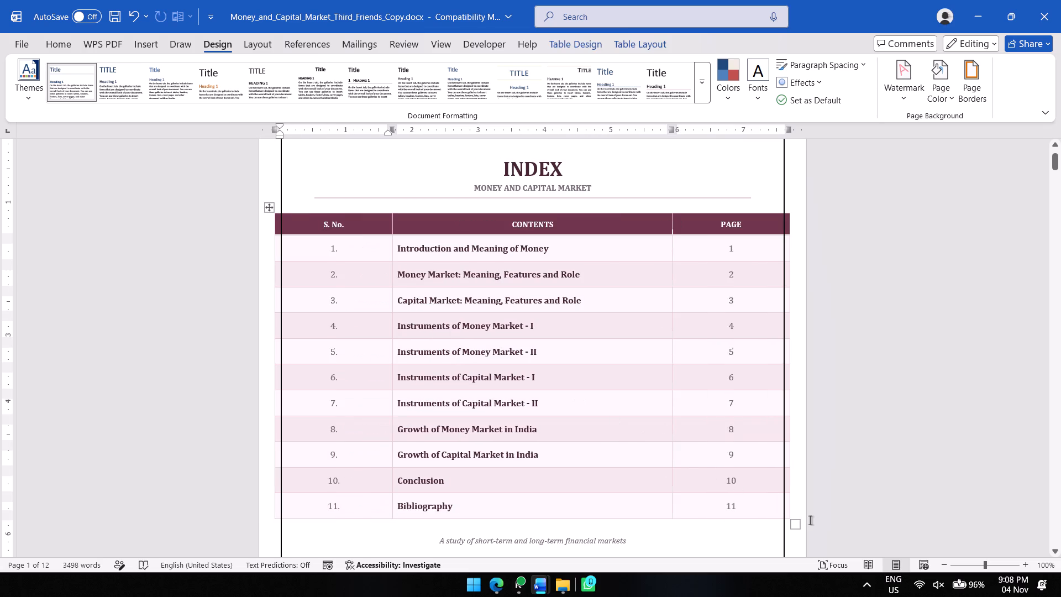
pyautogui.moveTo(794, 521); pyautogui.dragTo(740, 490)
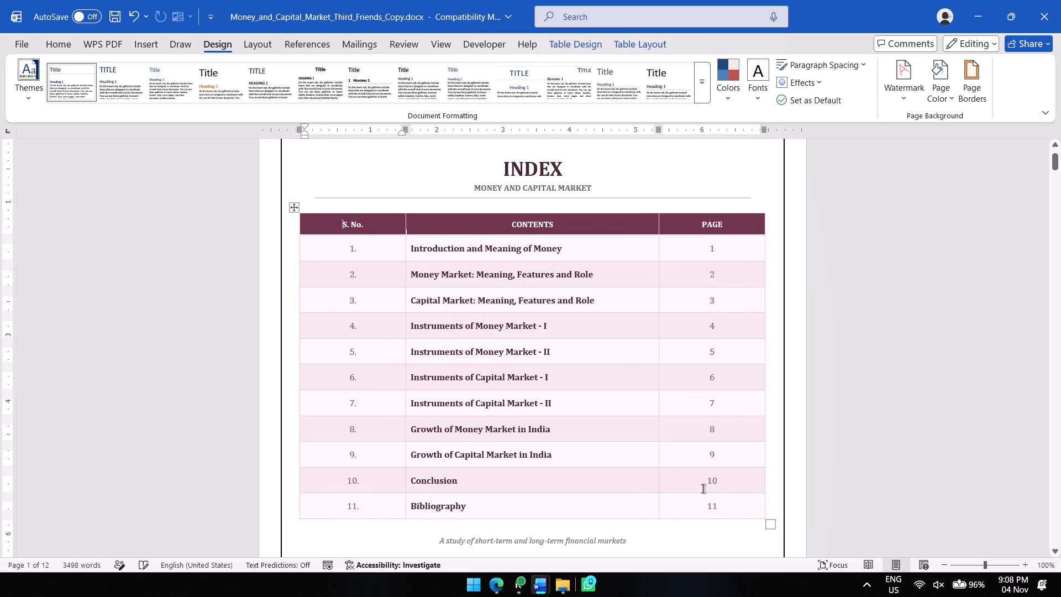
# Delete the "ECONOMICS PROJECT" and "MONEY & CAPITAL MARKET" header text with its line, and close the header.
pyautogui.scroll(2, 604, 293)
pyautogui.doubleClick(571, 174)
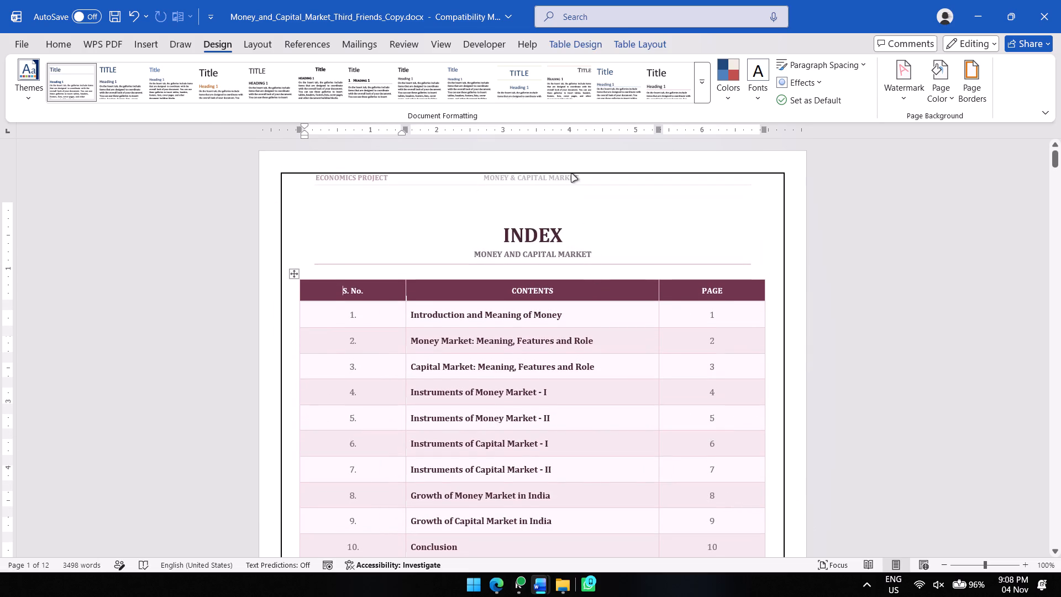
pyautogui.moveTo(590, 177); pyautogui.dragTo(246, 174)
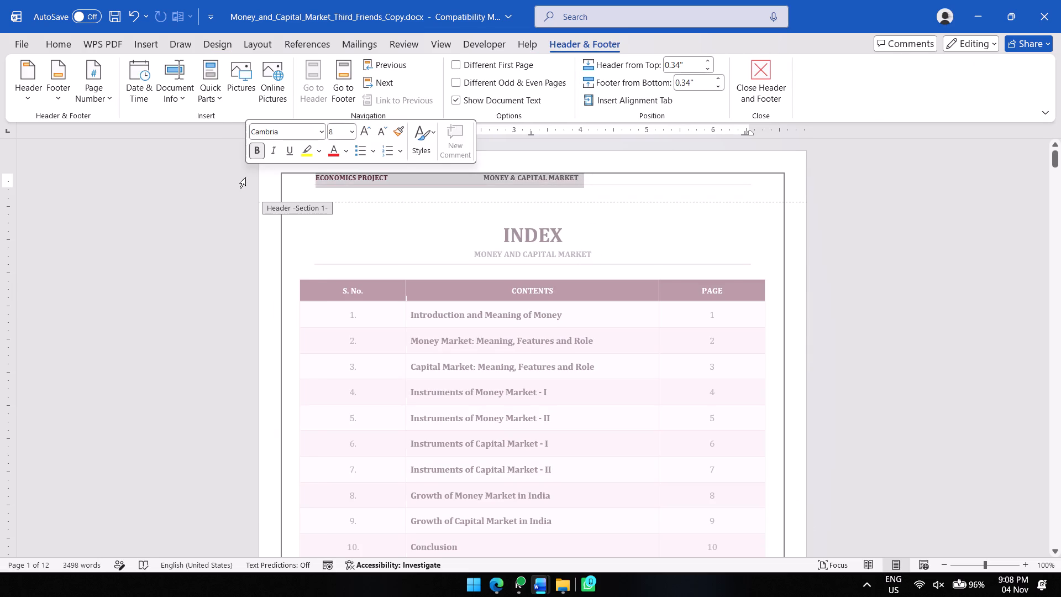
pyautogui.press('BackSpace')
pyautogui.press('Delete')
pyautogui.press('Delete')
pyautogui.press('Delete')
pyautogui.press('Delete')
pyautogui.press('Delete')
pyautogui.press('BackSpace')
pyautogui.press('BackSpace')
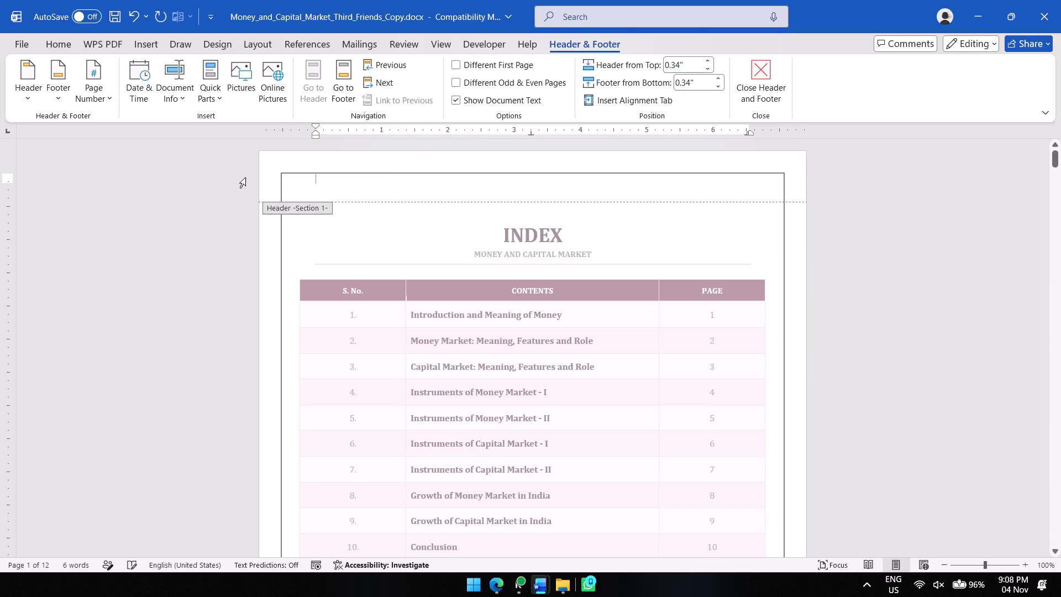
pyautogui.press('Delete')
pyautogui.press('BackSpace')
pyautogui.press('Delete')
pyautogui.press('BackSpace')
pyautogui.press('Delete')
pyautogui.press('Delete')
pyautogui.press('BackSpace')
pyautogui.press('Delete')
pyautogui.press('BackSpace')
pyautogui.press('Delete')
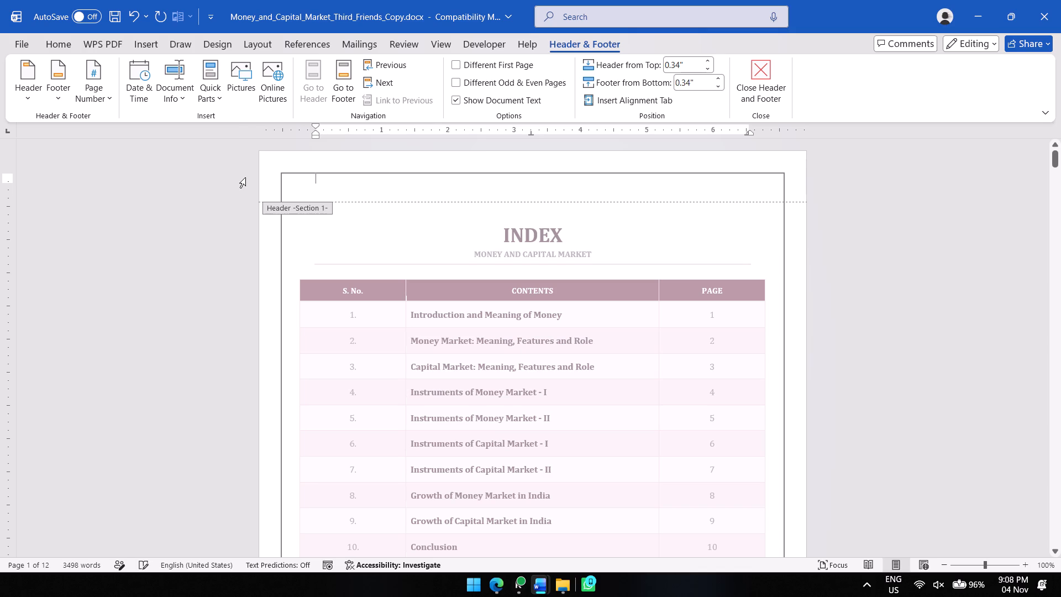
pyautogui.press('BackSpace')
pyautogui.press('Delete')
pyautogui.press('BackSpace')
pyautogui.press('Delete')
pyautogui.press('BackSpace')
pyautogui.click(758, 72)
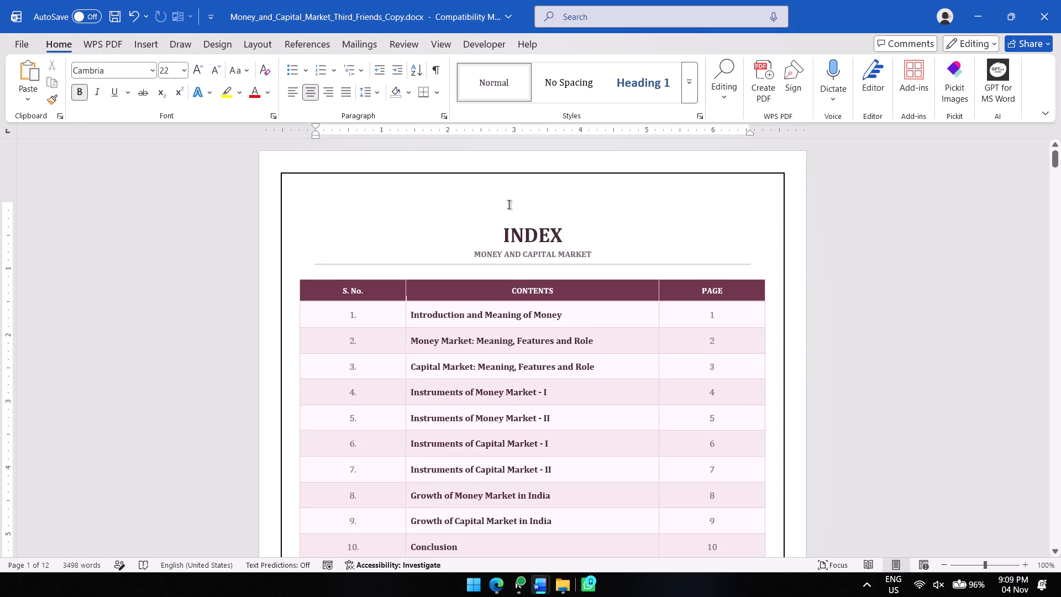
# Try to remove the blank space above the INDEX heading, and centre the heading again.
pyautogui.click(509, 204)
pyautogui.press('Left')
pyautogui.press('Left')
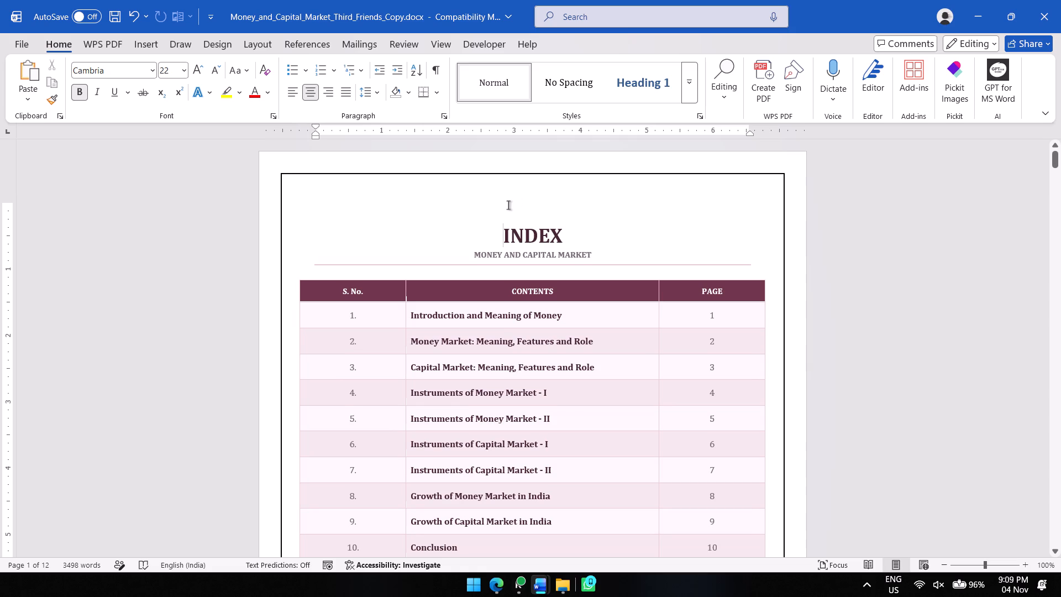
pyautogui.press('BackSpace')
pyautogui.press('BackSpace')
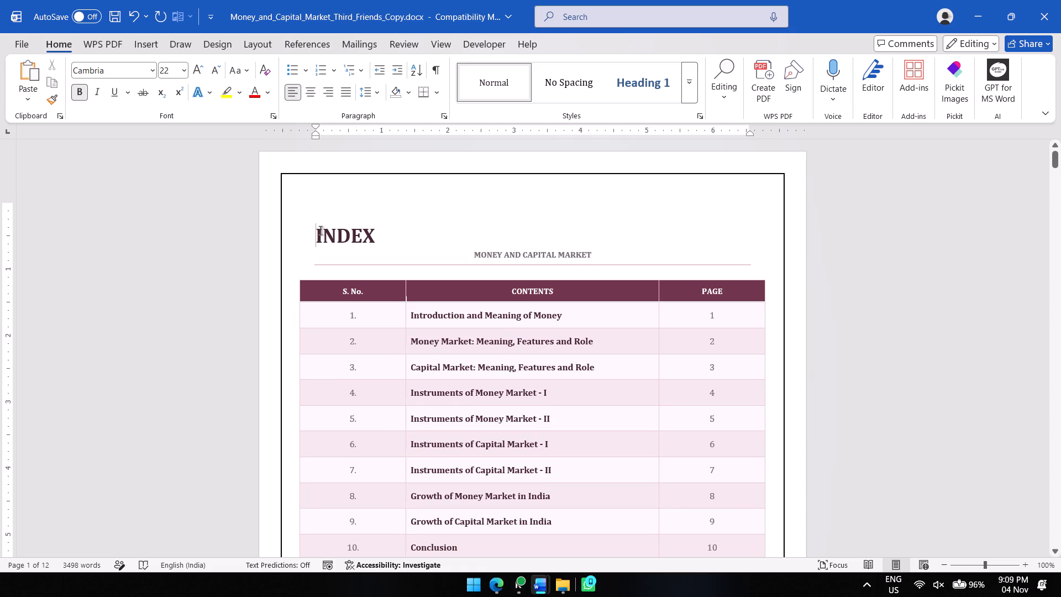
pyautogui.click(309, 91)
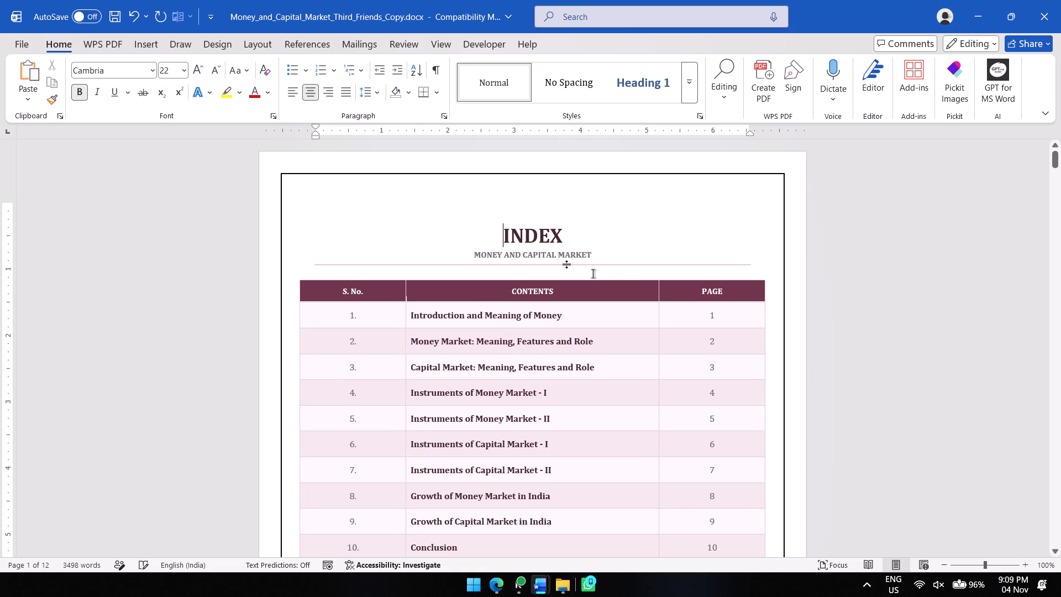
# Set the font of the entire document text to Arial.
pyautogui.hotkey('ctrl', 'a')
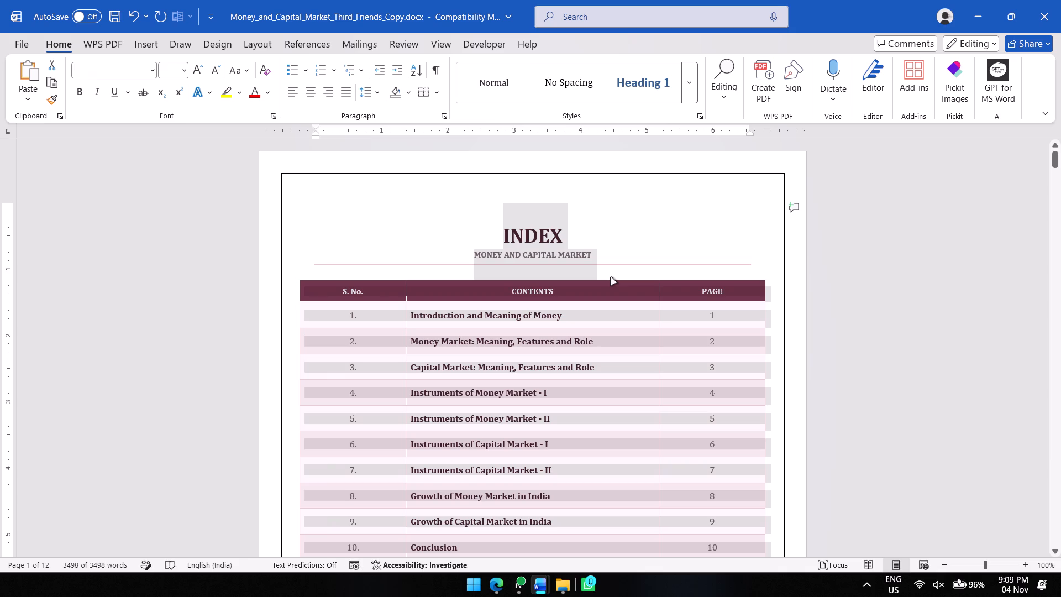
pyautogui.click(156, 70)
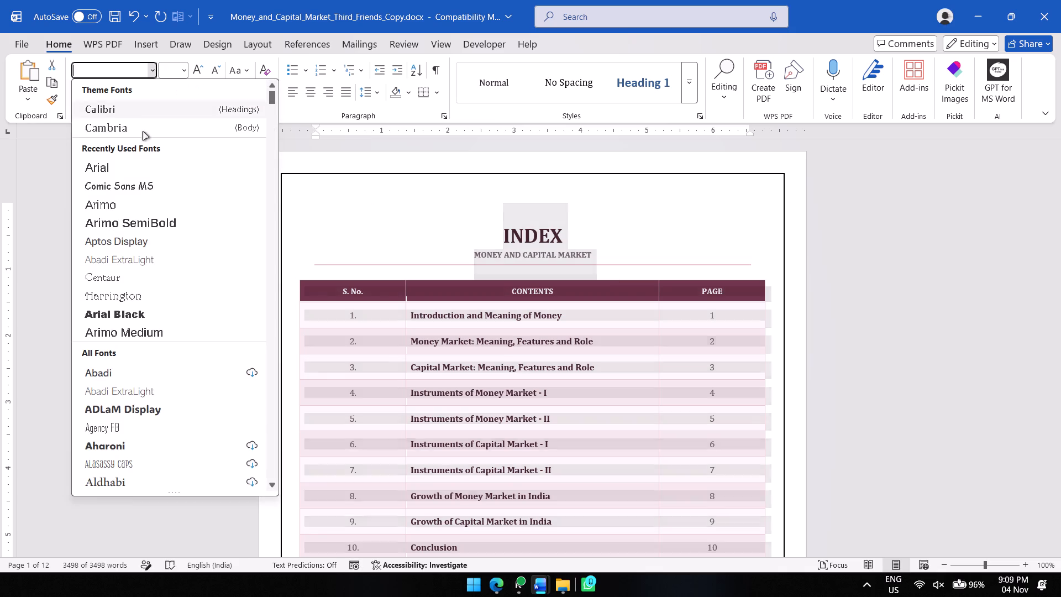
pyautogui.click(133, 166)
pyautogui.click(447, 232)
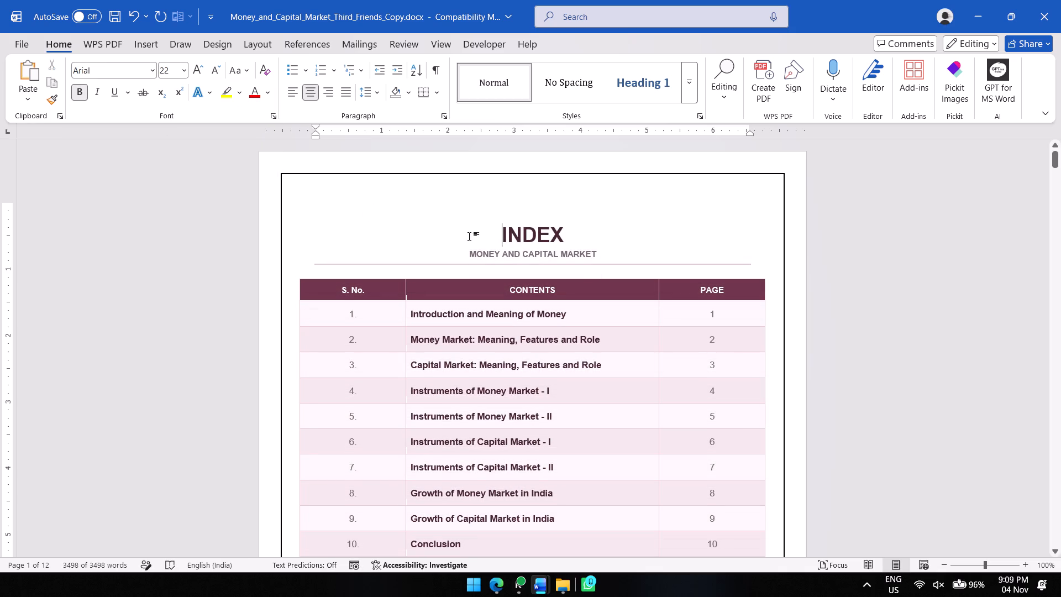
# Delete the "MONEY AND CAPITAL MARKET" subtitle under the INDEX heading together with its empty line.
pyautogui.moveTo(607, 250); pyautogui.dragTo(505, 235)
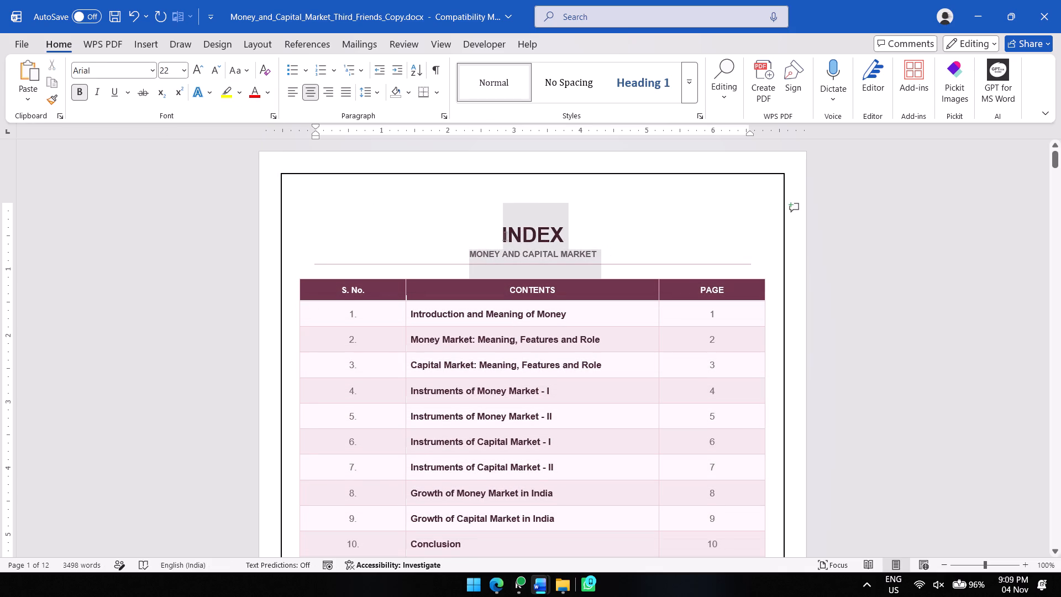
pyautogui.moveTo(505, 235); pyautogui.dragTo(470, 258)
pyautogui.press('BackSpace')
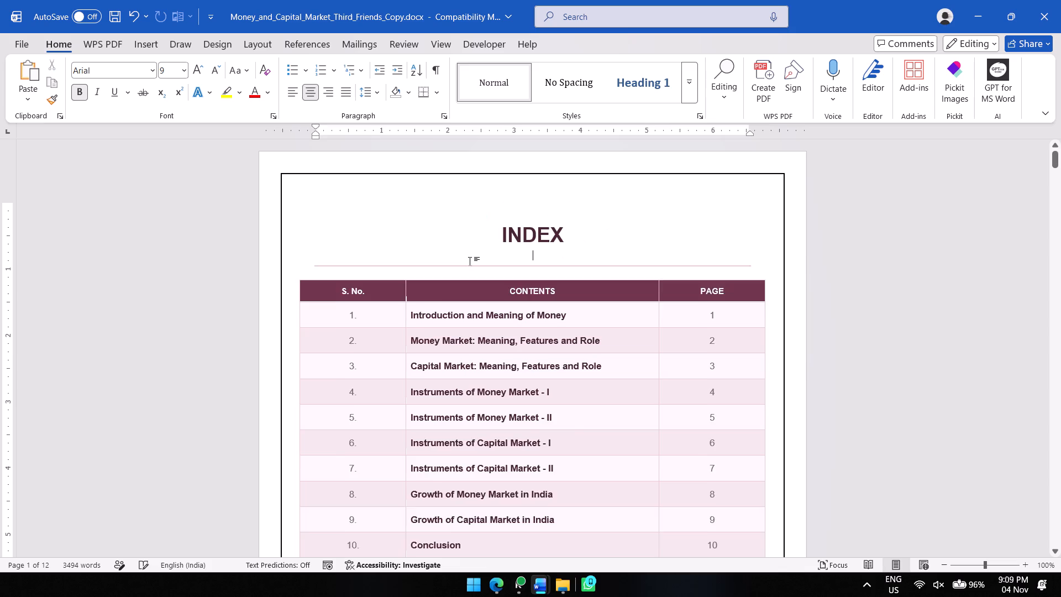
pyautogui.press('Delete')
# Increase the INDEX heading's font size to 26.
pyautogui.moveTo(571, 234); pyautogui.dragTo(508, 228)
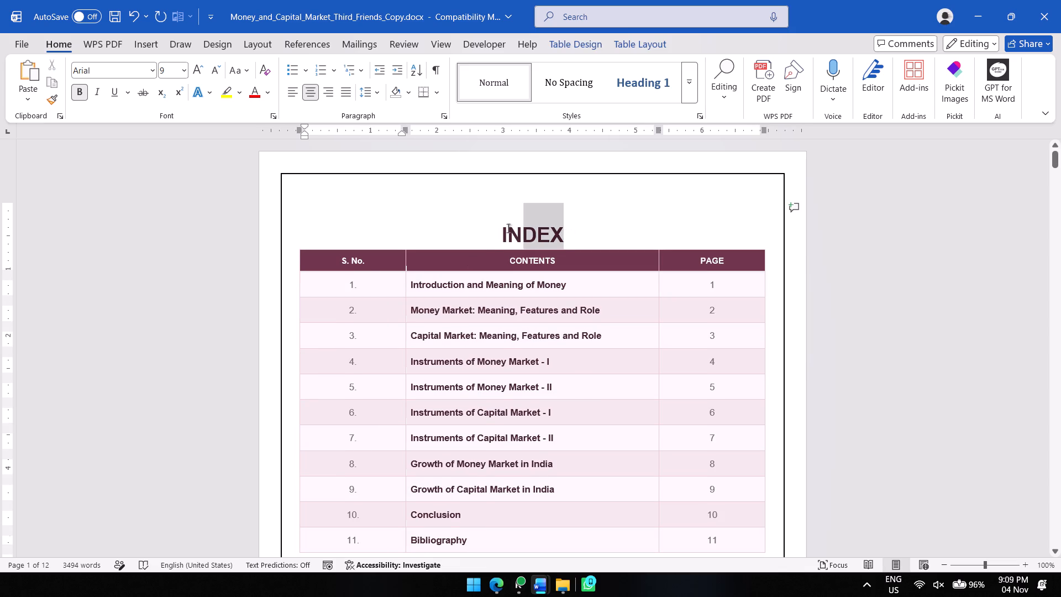
pyautogui.moveTo(508, 228); pyautogui.dragTo(501, 228)
pyautogui.click(201, 72)
pyautogui.click(201, 71)
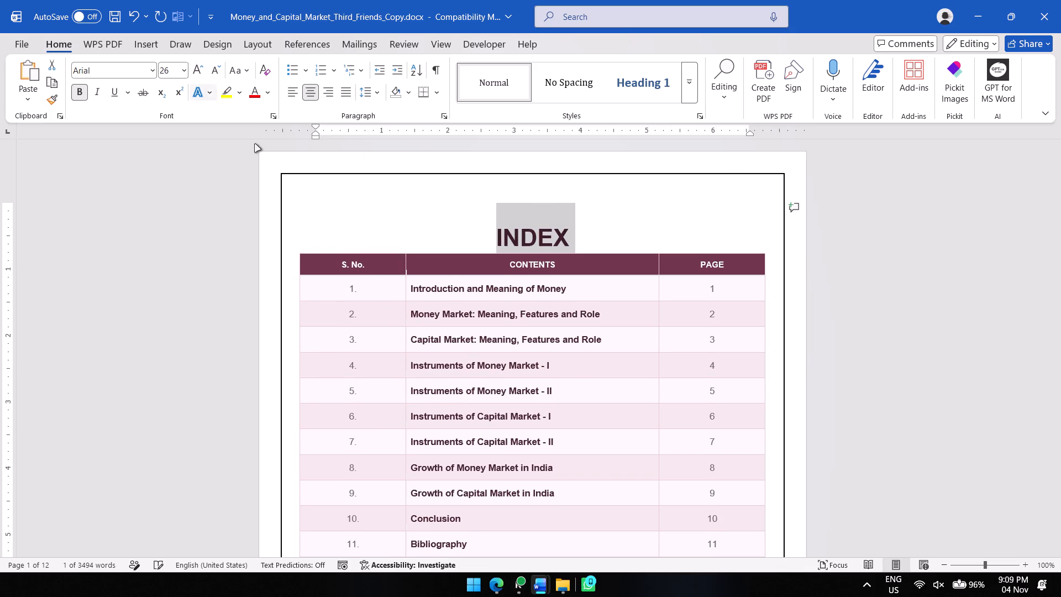
# Delete the italic line "A study of short-term and long-term financial markets" below the index table.
pyautogui.scroll(-5, 399, 287)
pyautogui.moveTo(642, 249); pyautogui.dragTo(406, 242)
pyautogui.press('BackSpace')
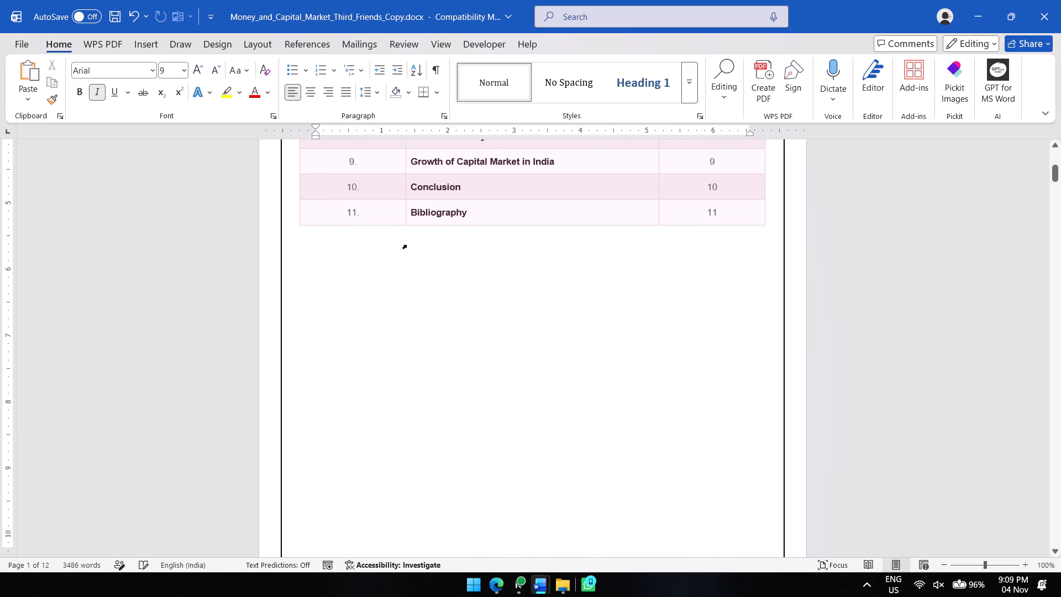
# Delete the "FINANCIAL MARKETS • ECONOMICS" footer text on the index page and close the footer.
pyautogui.scroll(-7, 406, 245)
pyautogui.scroll(2, 406, 247)
pyautogui.doubleClick(412, 240)
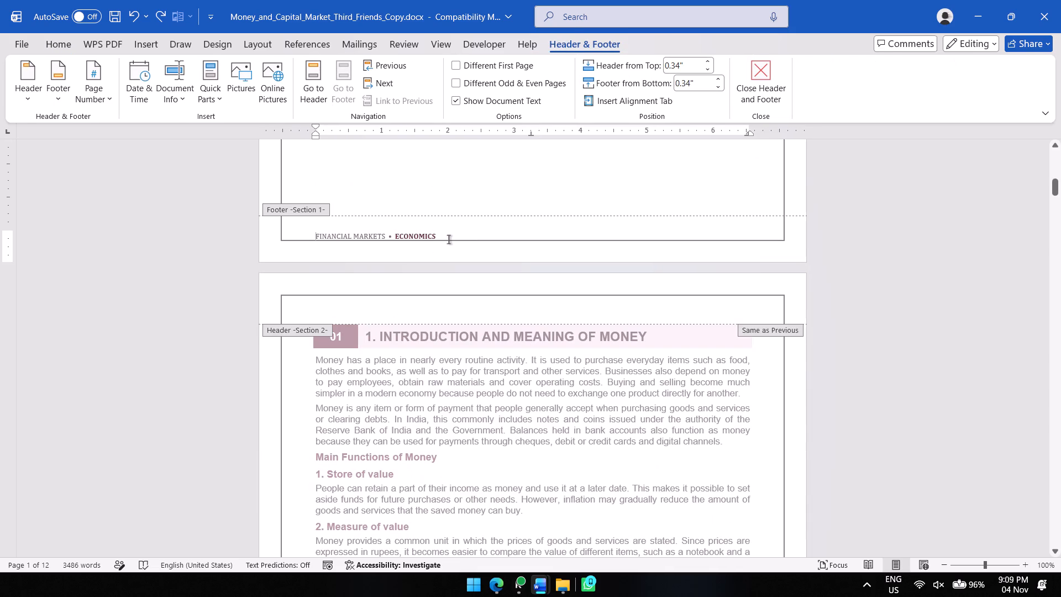
pyautogui.hotkey('ctrl', 'a')
pyautogui.press('BackSpace')
pyautogui.press('Delete')
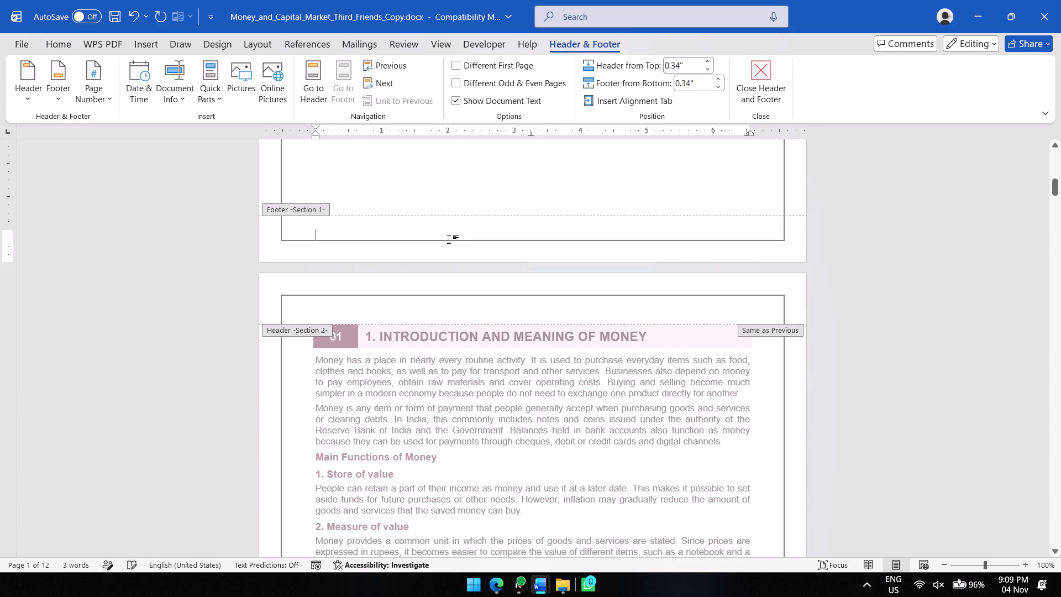
pyautogui.press('BackSpace')
pyautogui.press('Delete')
pyautogui.press('BackSpace')
pyautogui.press('Delete')
pyautogui.press('BackSpace')
pyautogui.press('Delete')
pyautogui.press('BackSpace')
pyautogui.press('Delete')
pyautogui.press('BackSpace')
pyautogui.press('Delete')
pyautogui.press('BackSpace')
pyautogui.click(753, 82)
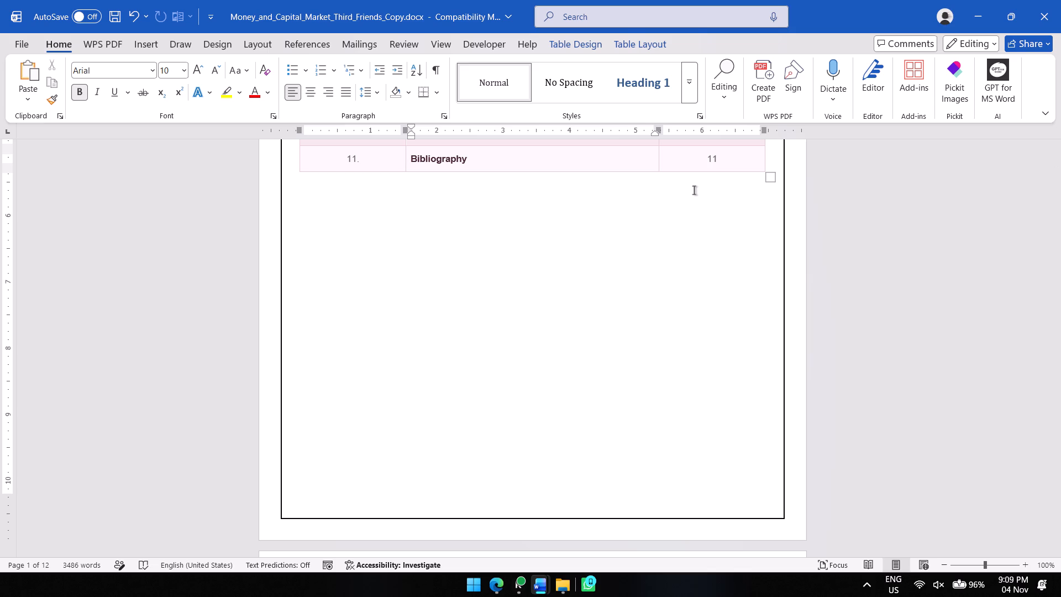
# Apply No Border to the "1. INTRODUCTION AND MEANING OF MONEY" heading table on page 2.
pyautogui.scroll(5, 682, 197)
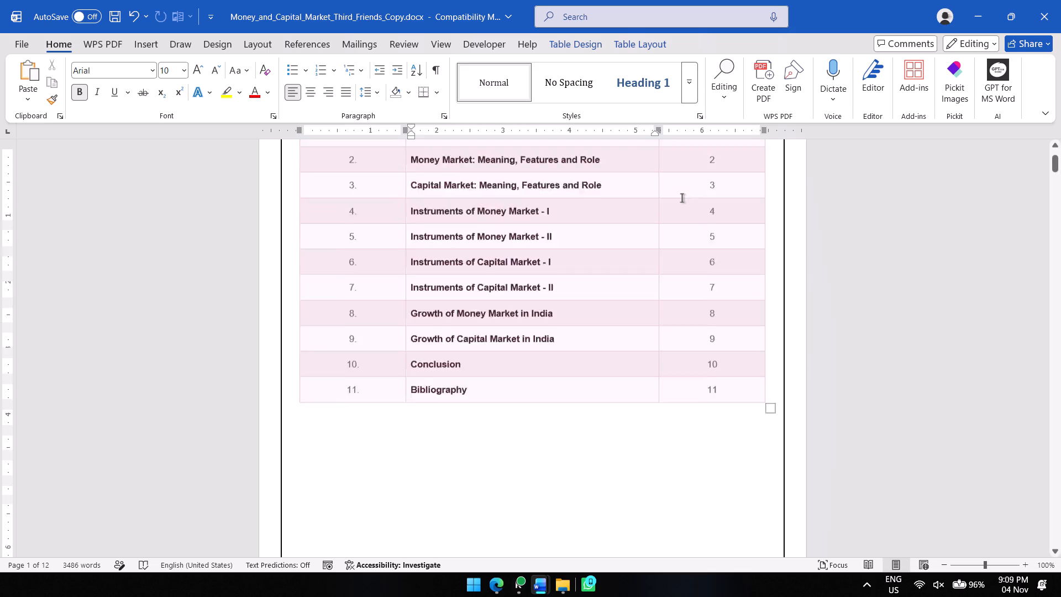
pyautogui.scroll(6, 682, 197)
pyautogui.scroll(-12, 684, 200)
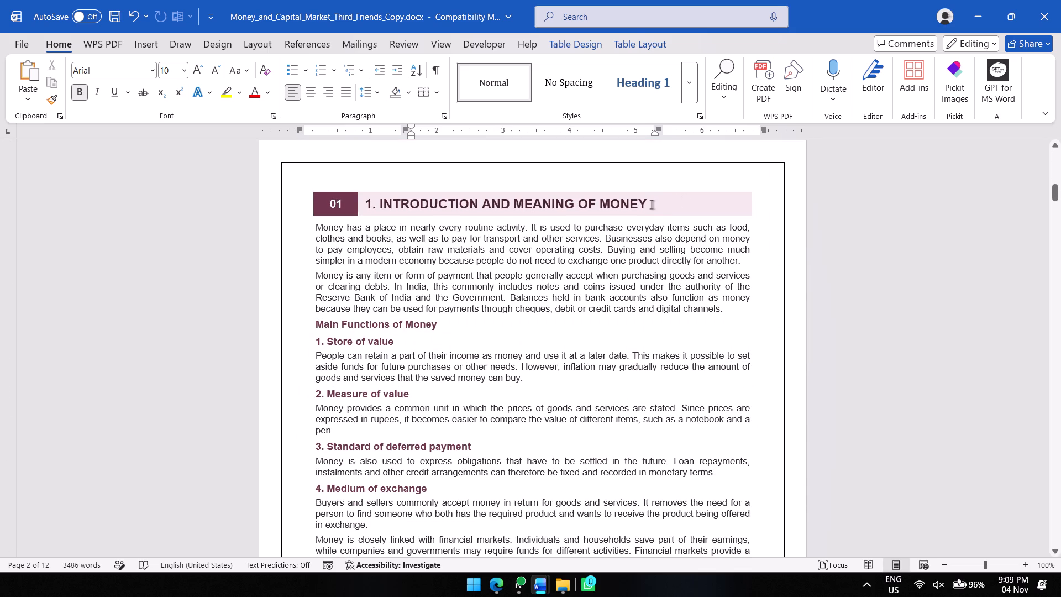
pyautogui.doubleClick(664, 201)
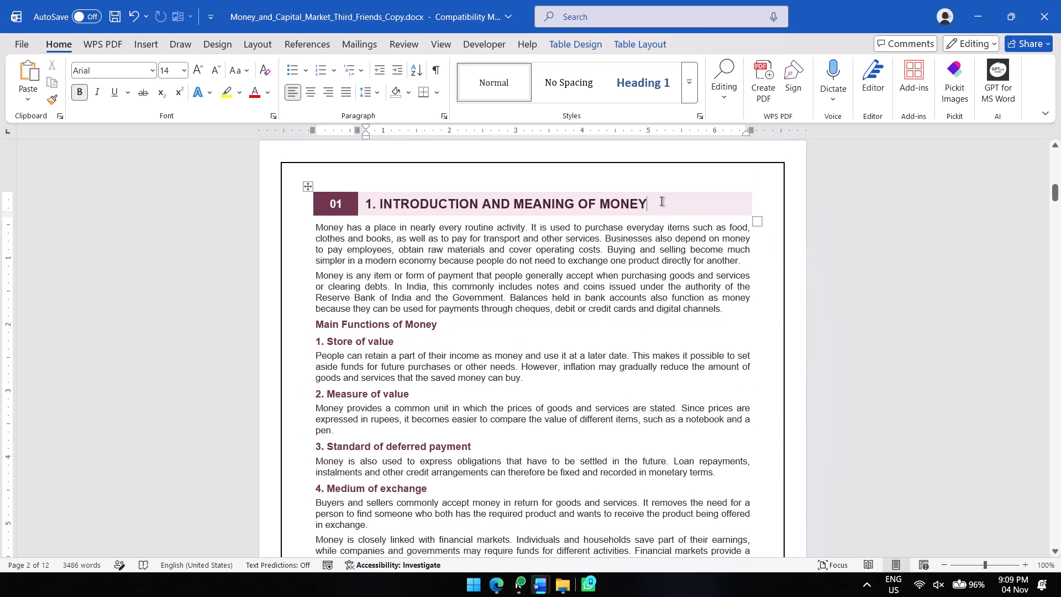
pyautogui.moveTo(682, 200); pyautogui.dragTo(345, 174)
pyautogui.click(439, 93)
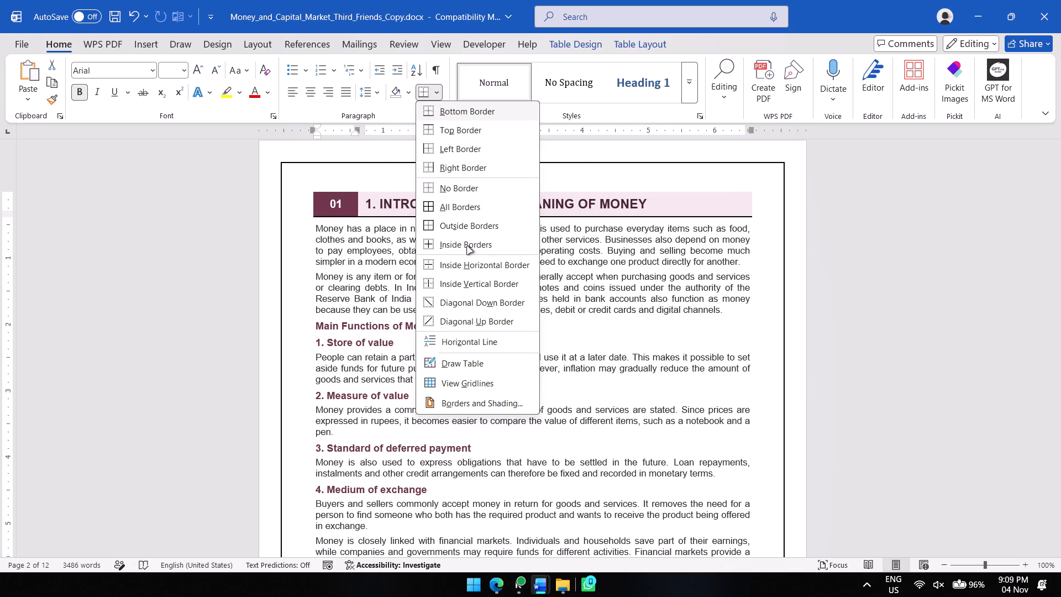
pyautogui.click(456, 195)
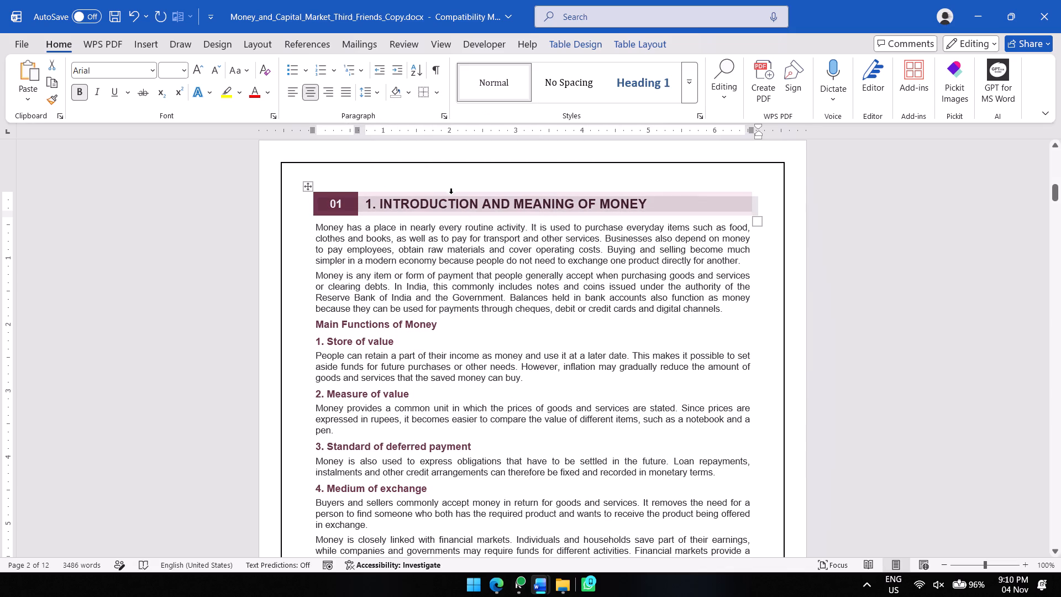
# Set the shading of both cells in the "1. INTRODUCTION AND MEANING OF MONEY" heading table to No Color.
pyautogui.click(584, 50)
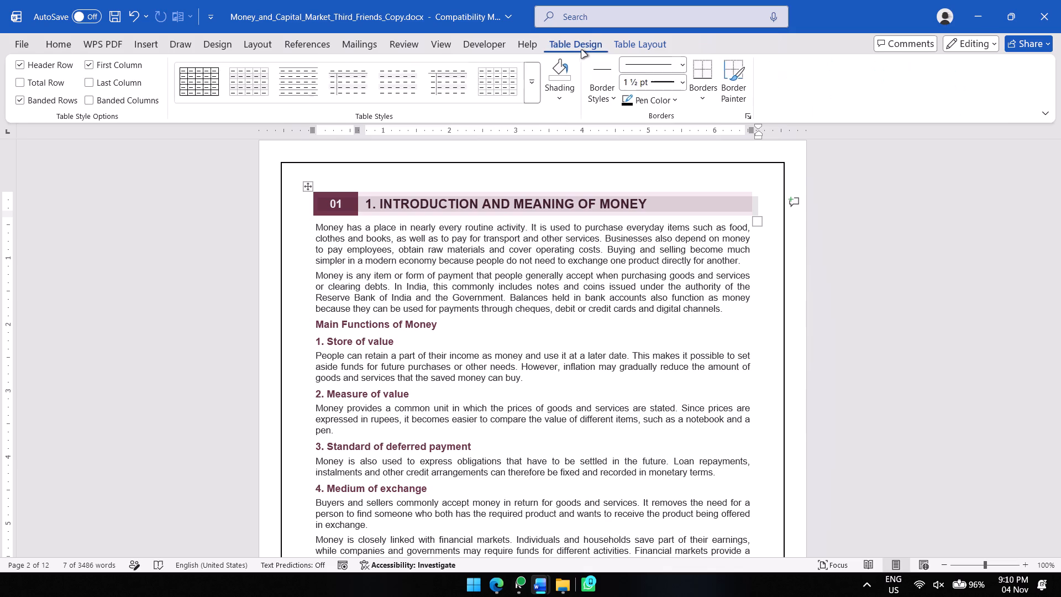
pyautogui.click(558, 88)
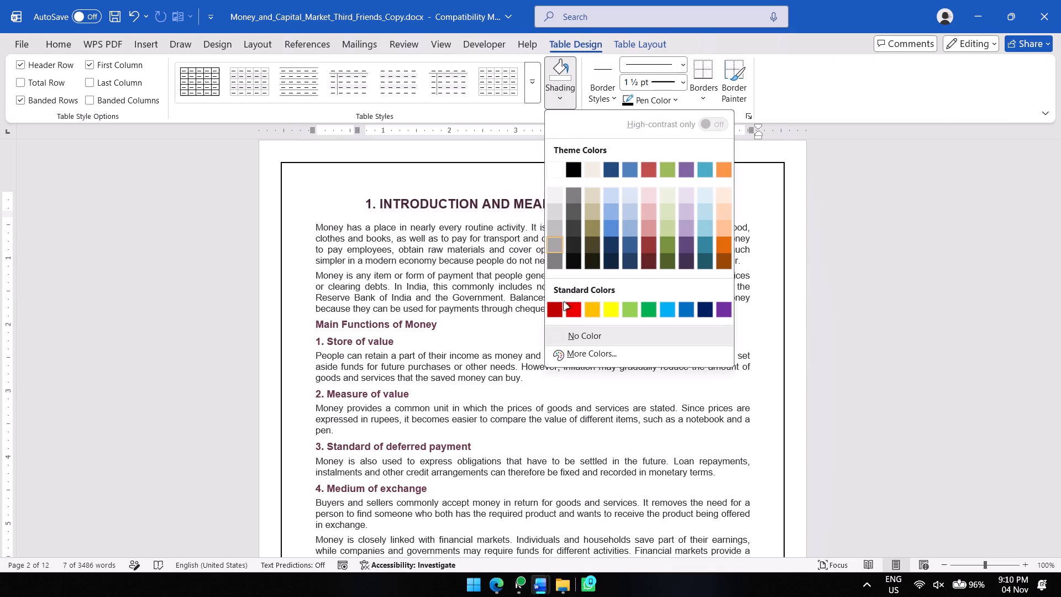
pyautogui.click(575, 337)
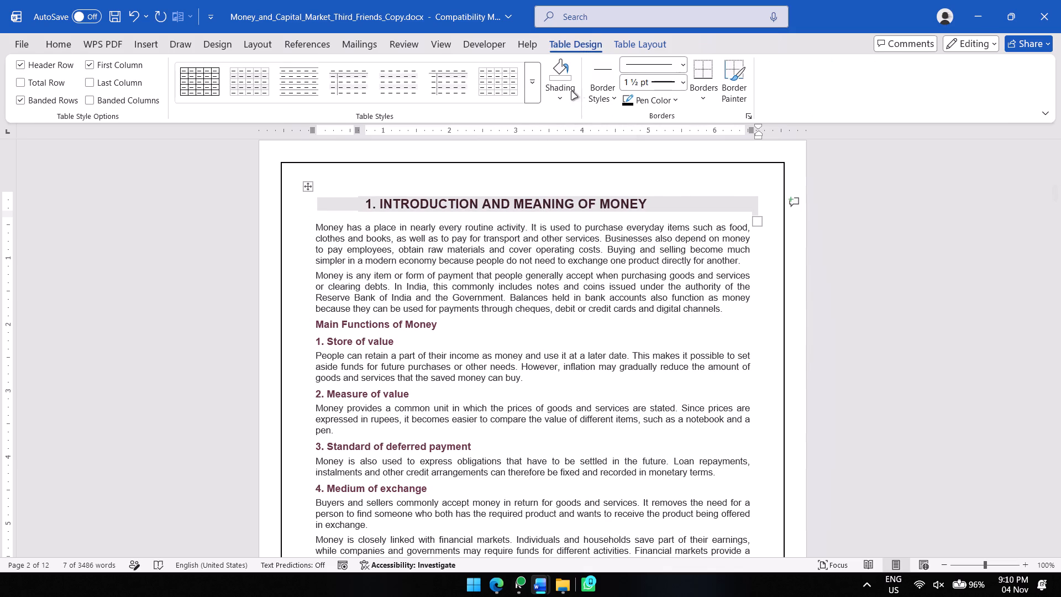
pyautogui.click(558, 97)
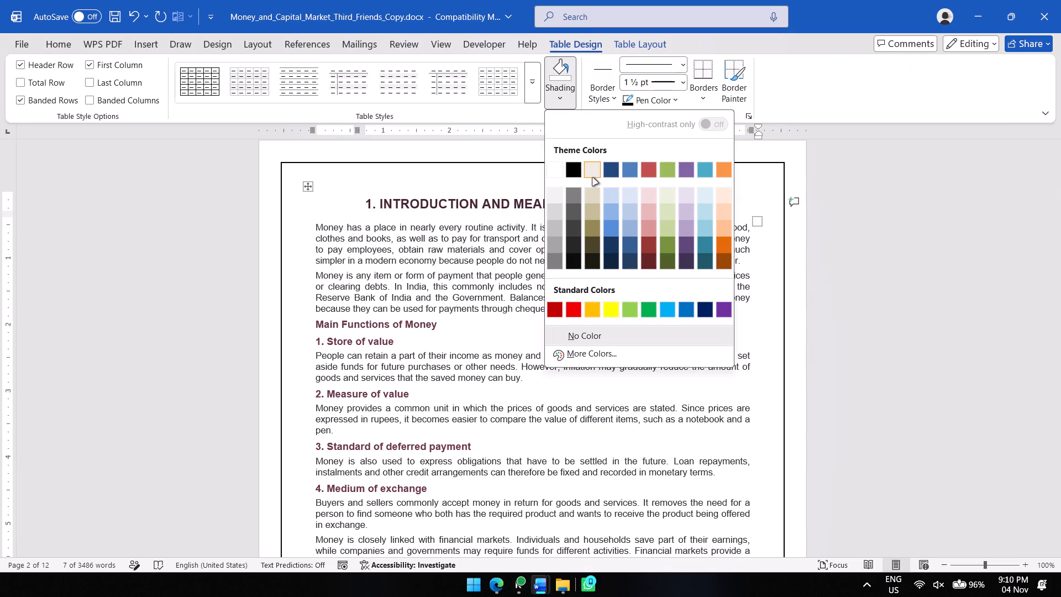
pyautogui.click(593, 334)
pyautogui.click(653, 206)
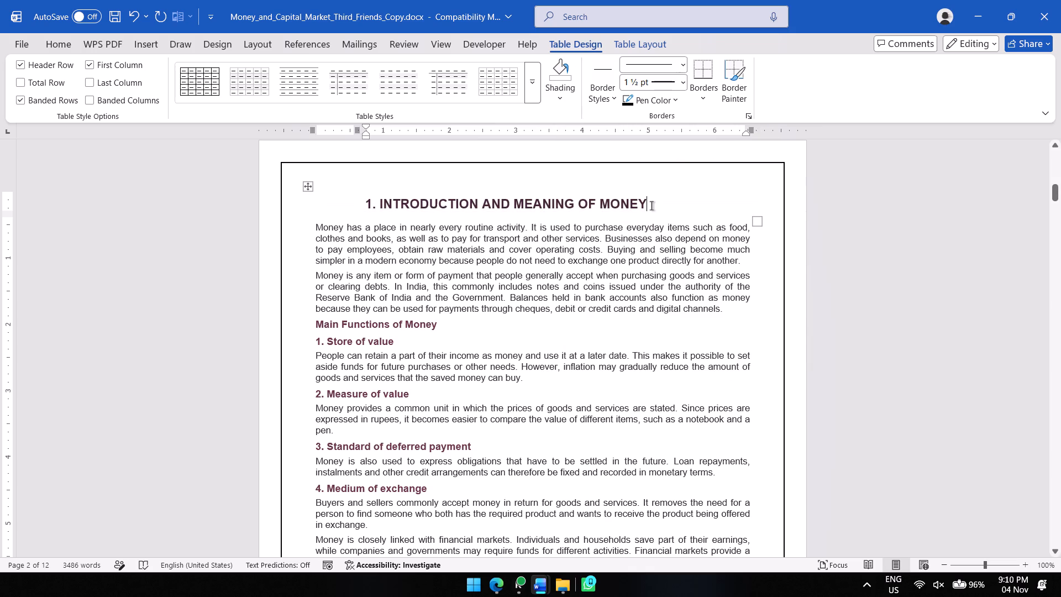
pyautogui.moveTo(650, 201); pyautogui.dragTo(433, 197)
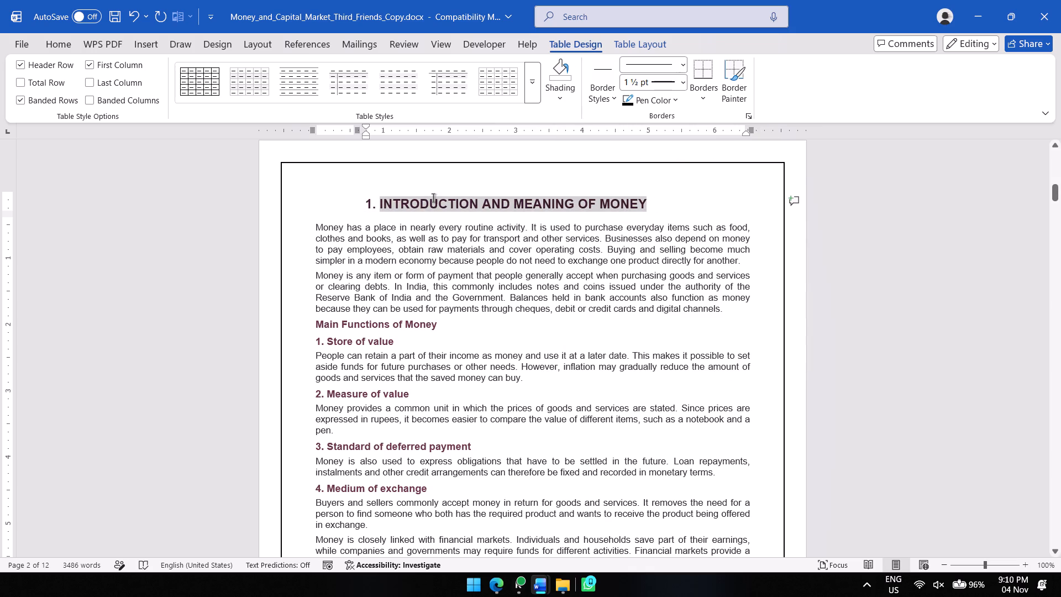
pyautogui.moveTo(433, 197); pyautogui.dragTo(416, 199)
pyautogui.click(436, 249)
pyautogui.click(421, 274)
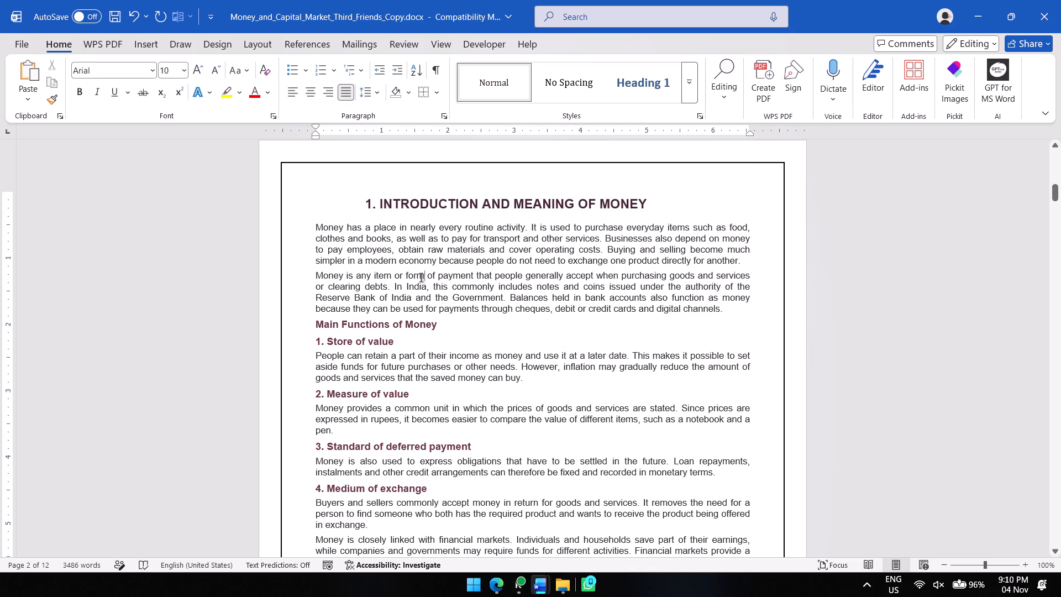
# Zoom out to show two pages side by side and set the "2. MONEY MARKET" heading table's shading to No Color.
pyautogui.scroll(-7, 442, 283)
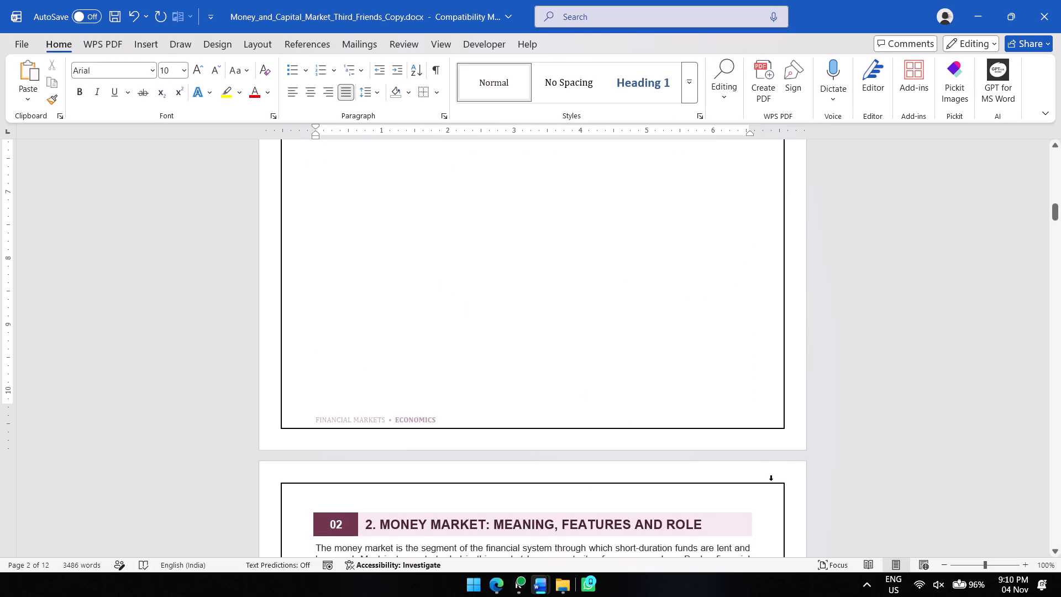
pyautogui.click(973, 564)
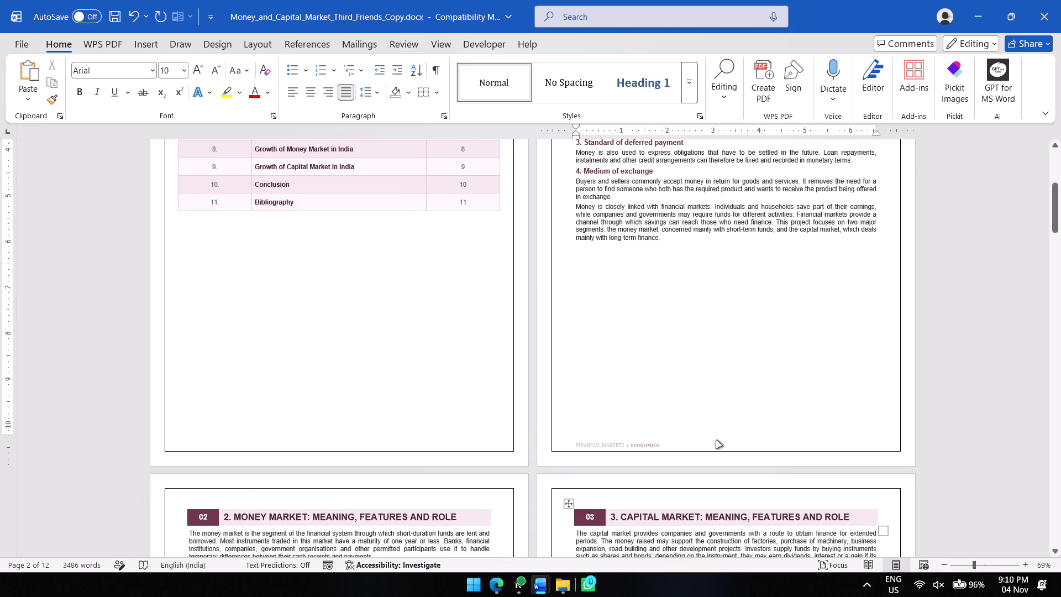
pyautogui.scroll(8, 658, 417)
pyautogui.scroll(-9, 659, 417)
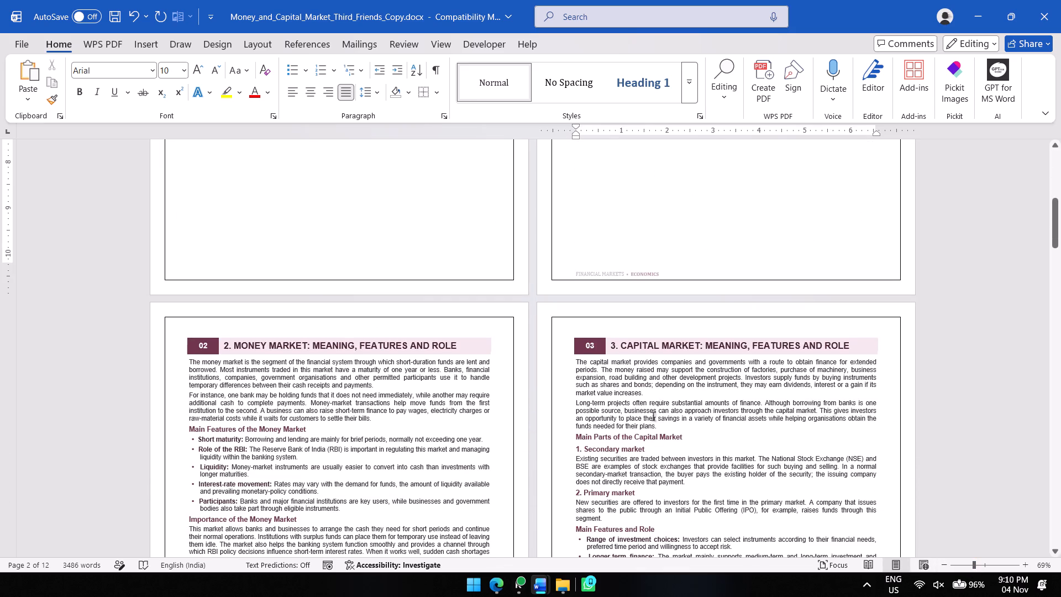
pyautogui.click(465, 344)
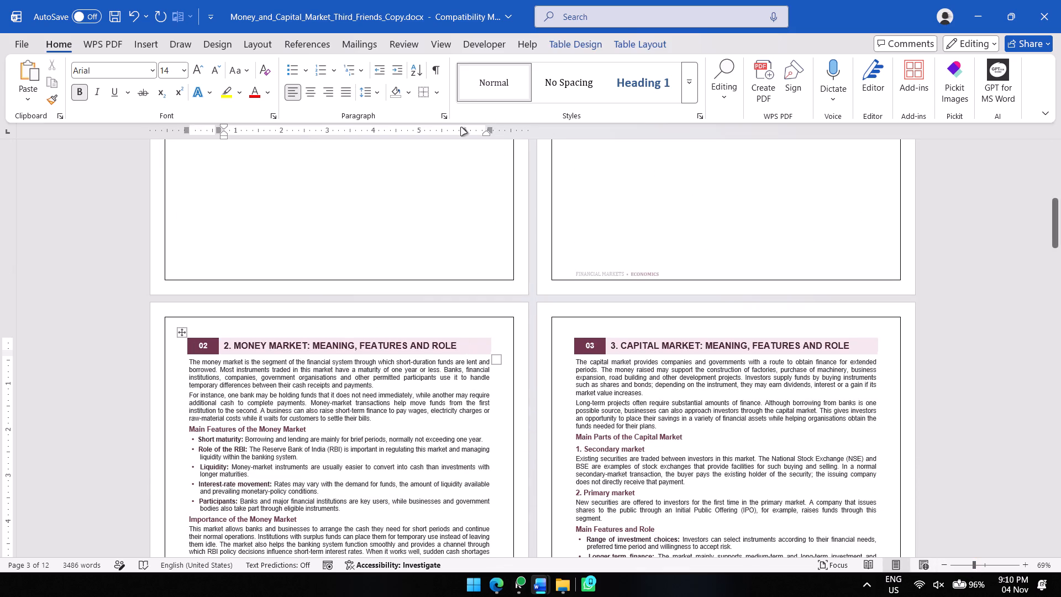
pyautogui.click(640, 46)
pyautogui.click(581, 39)
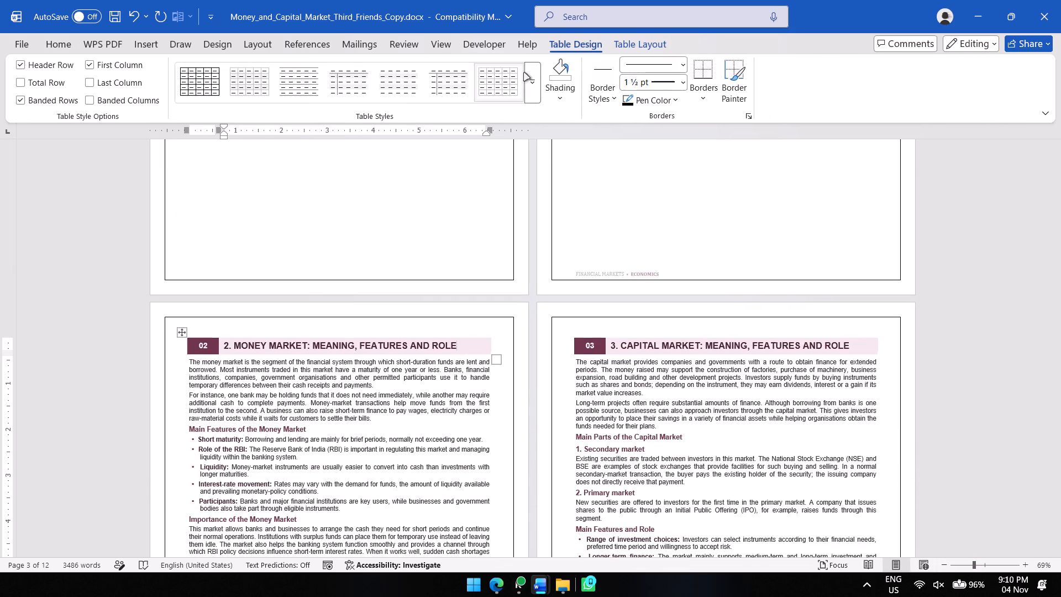
pyautogui.click(558, 74)
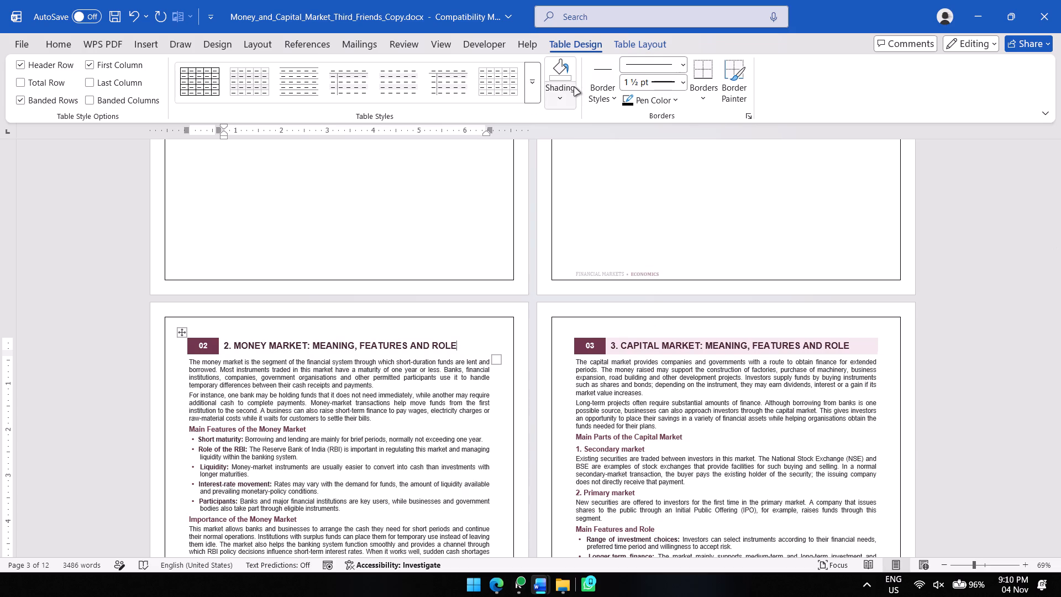
pyautogui.moveTo(463, 345); pyautogui.dragTo(272, 308)
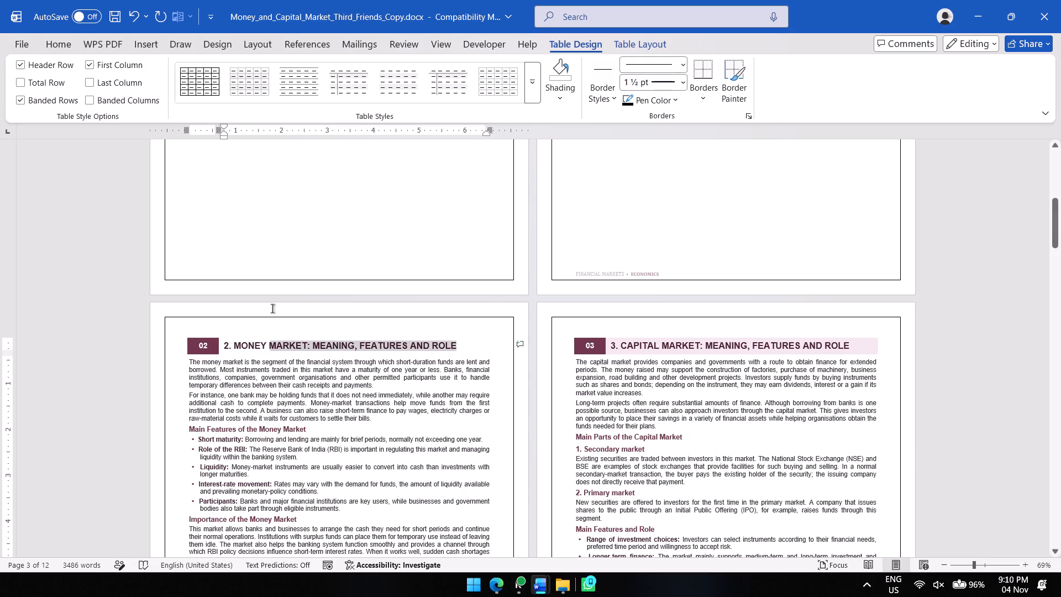
pyautogui.moveTo(272, 308); pyautogui.dragTo(206, 327)
pyautogui.click(566, 87)
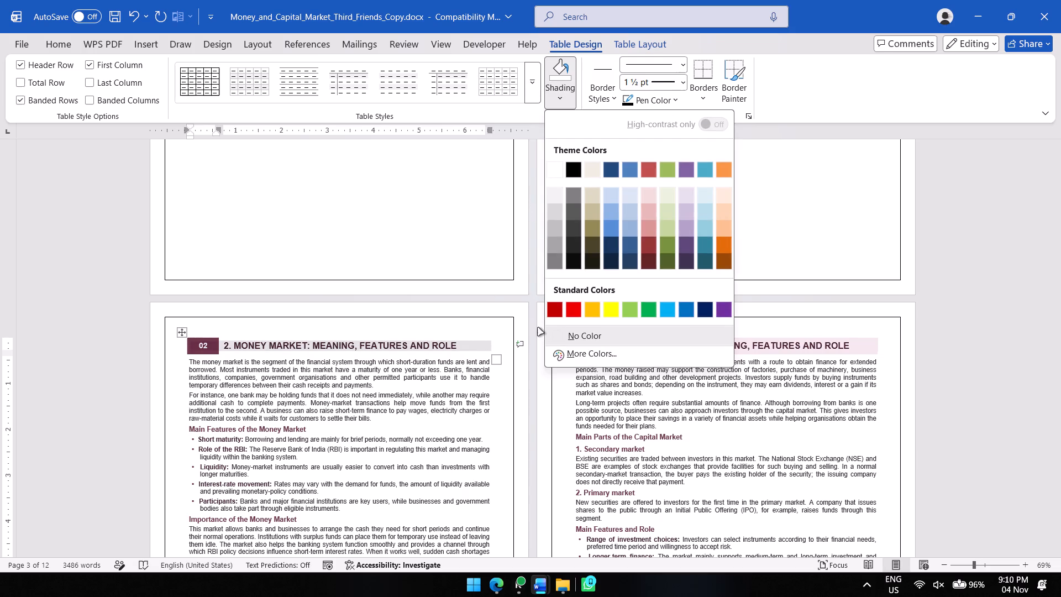
pyautogui.click(556, 329)
# Set the shading of both cells in the "3. CAPITAL MARKET: MEANING, FEATURES AND ROLE" heading table to No Color.
pyautogui.click(854, 348)
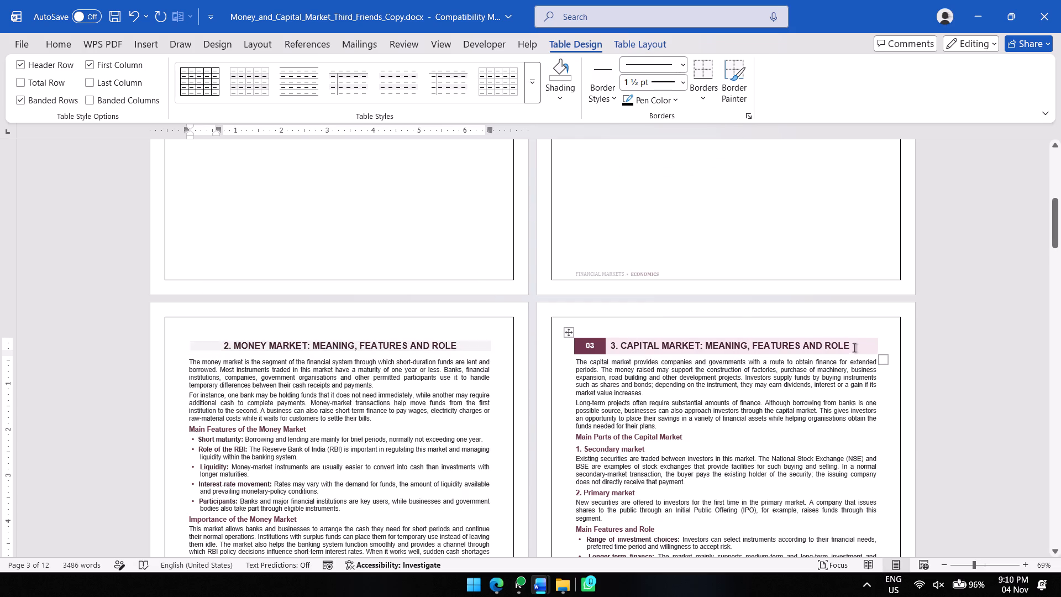
pyautogui.moveTo(857, 346); pyautogui.dragTo(558, 349)
pyautogui.click(561, 95)
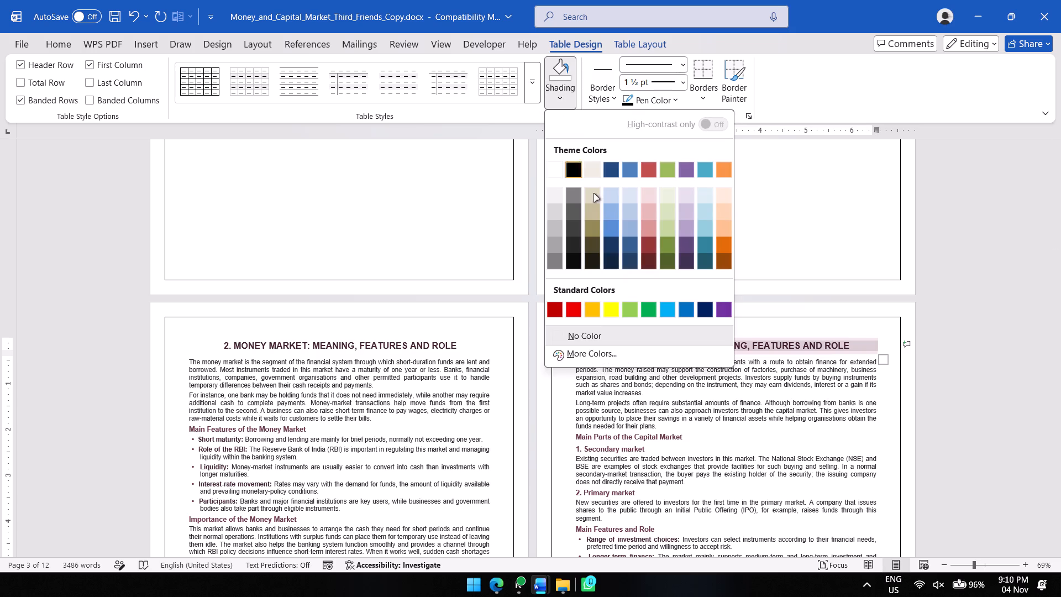
pyautogui.click(609, 334)
# Increase the font size of all text below the "1. INTRODUCTION AND MEANING OF MONEY" heading by one increment, bringing its body paragraphs to 11.
pyautogui.scroll(7, 598, 337)
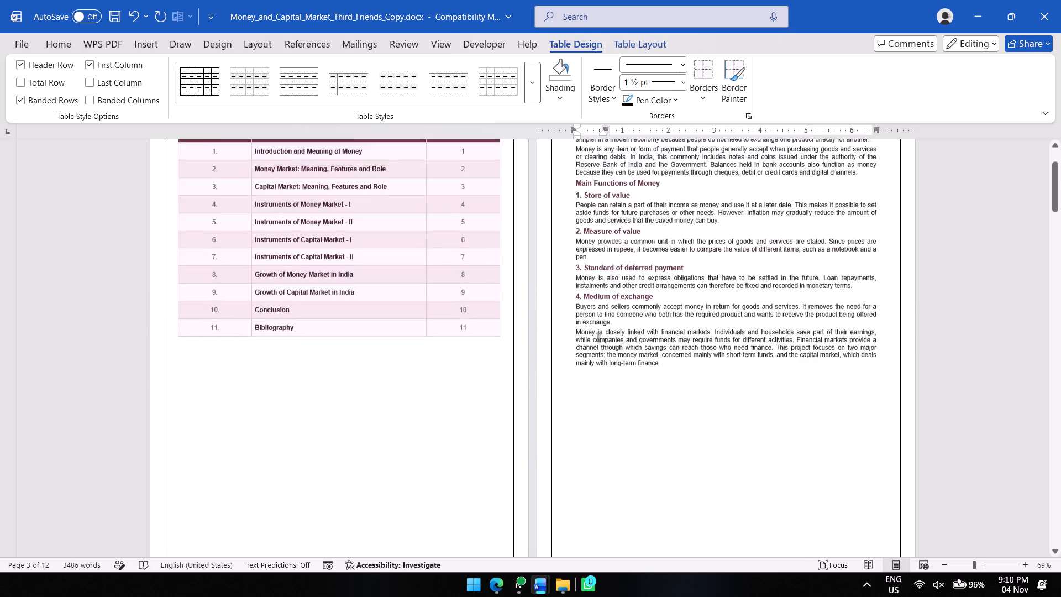
pyautogui.scroll(4, 598, 337)
pyautogui.click(674, 451)
pyautogui.moveTo(667, 458); pyautogui.dragTo(622, 382)
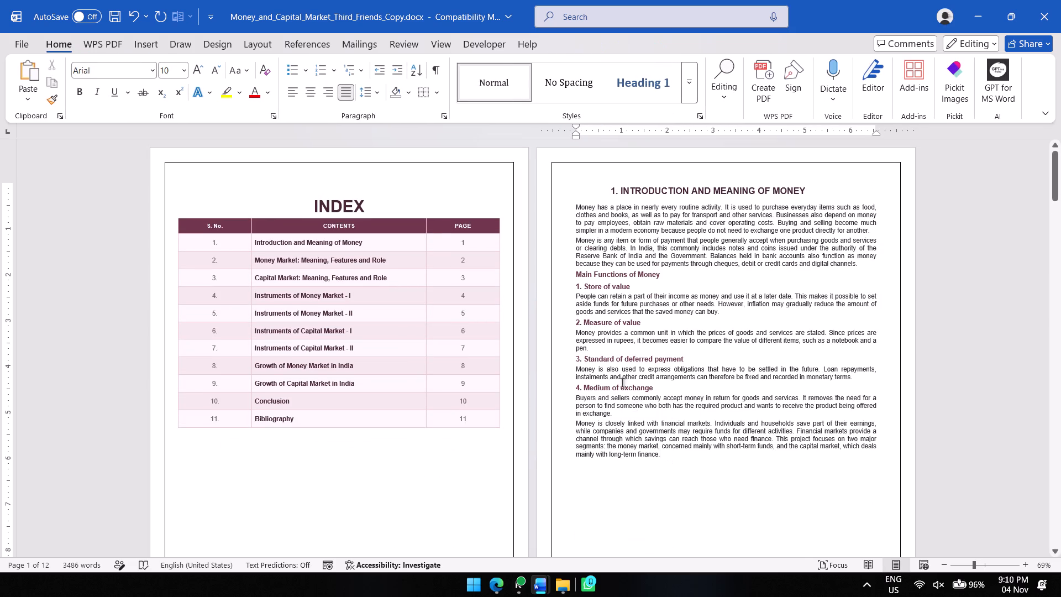
pyautogui.moveTo(622, 382); pyautogui.dragTo(563, 209)
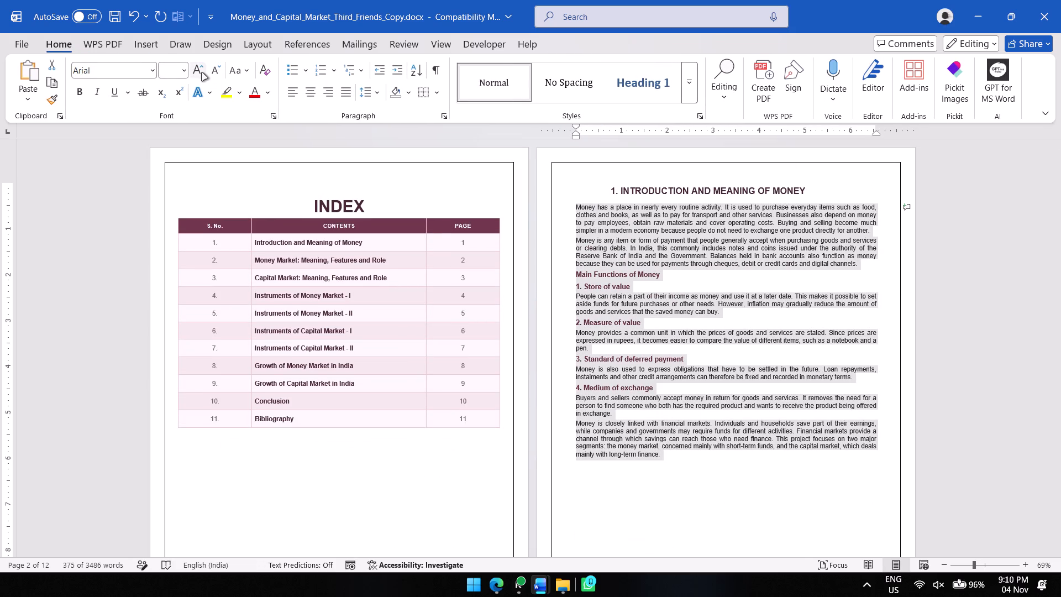
pyautogui.click(201, 72)
pyautogui.click(187, 73)
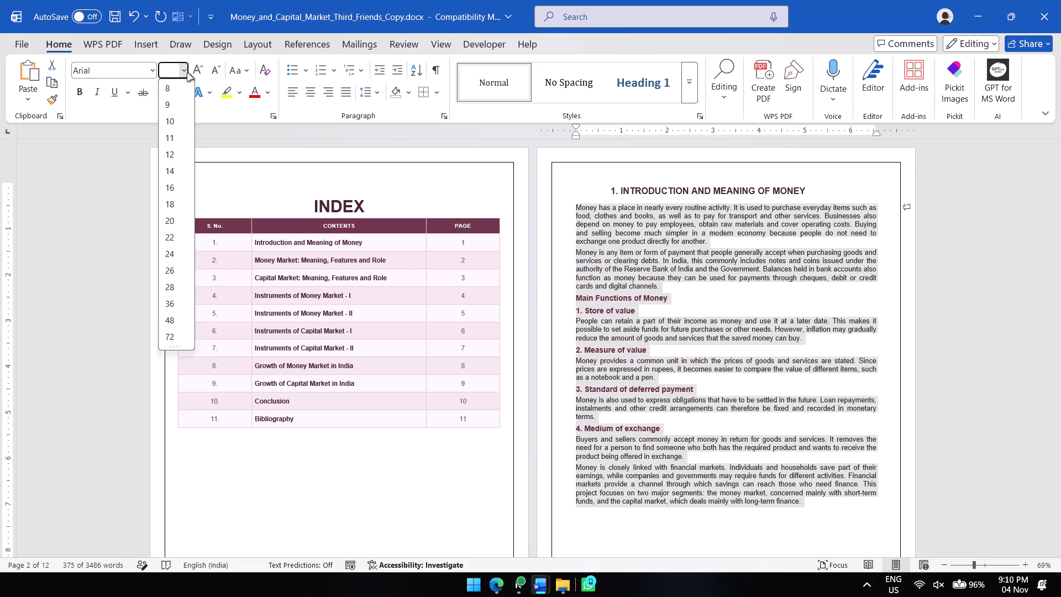
pyautogui.click(187, 73)
# Increase the font size of the two introductory paragraphs above "Main Functions of Money" to 14.
pyautogui.click(645, 273)
pyautogui.moveTo(668, 287); pyautogui.dragTo(563, 205)
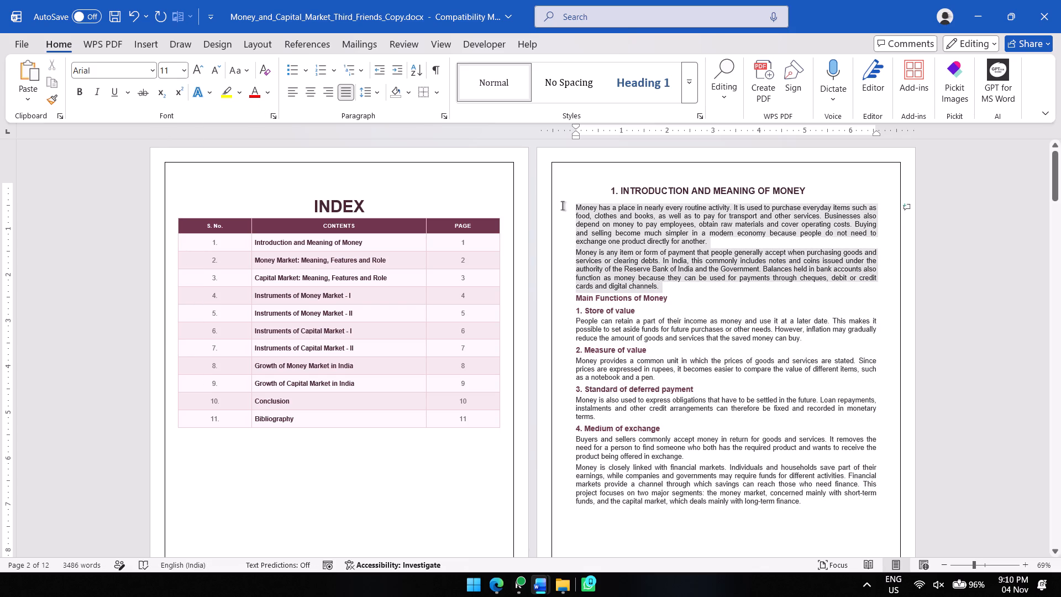
pyautogui.moveTo(563, 205); pyautogui.dragTo(561, 202)
pyautogui.click(199, 66)
pyautogui.click(199, 66)
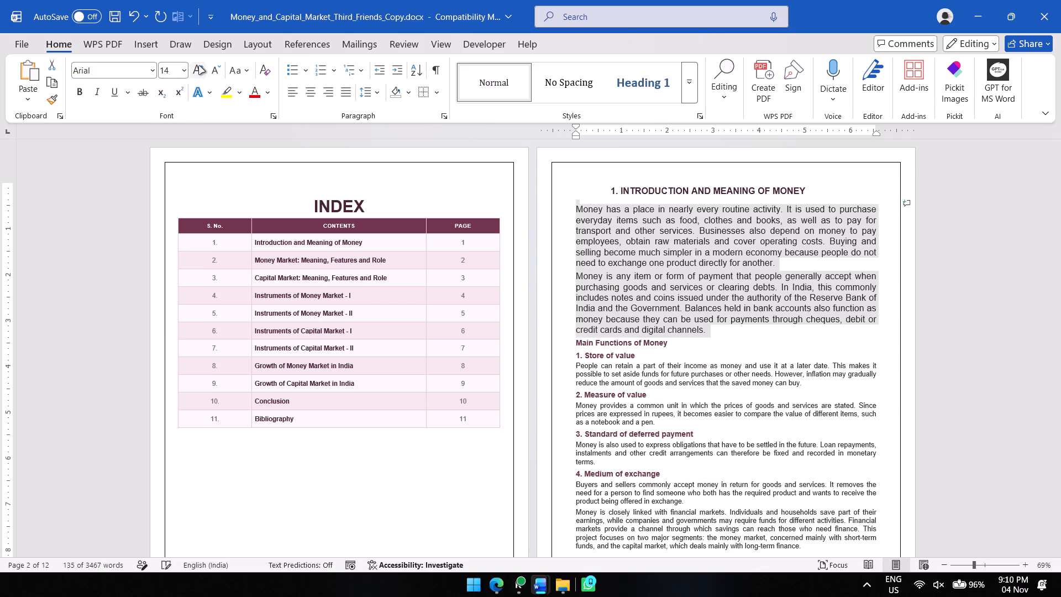
# Increase the font size of the paragraph under "1. Store of value" to 14.
pyautogui.scroll(-2, 571, 313)
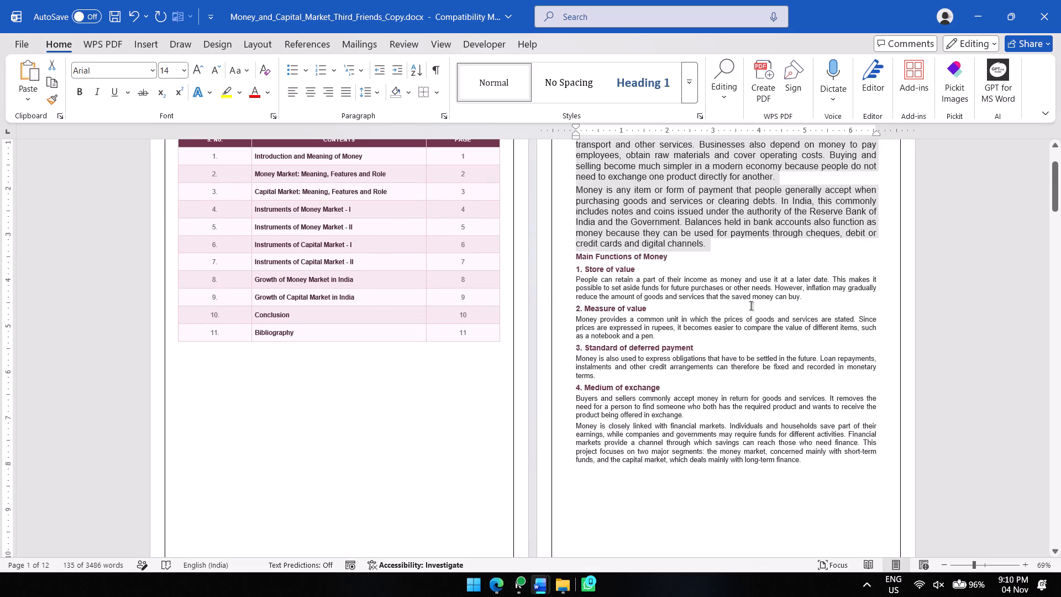
pyautogui.moveTo(807, 298); pyautogui.dragTo(554, 279)
pyautogui.click(204, 67)
pyautogui.click(204, 67)
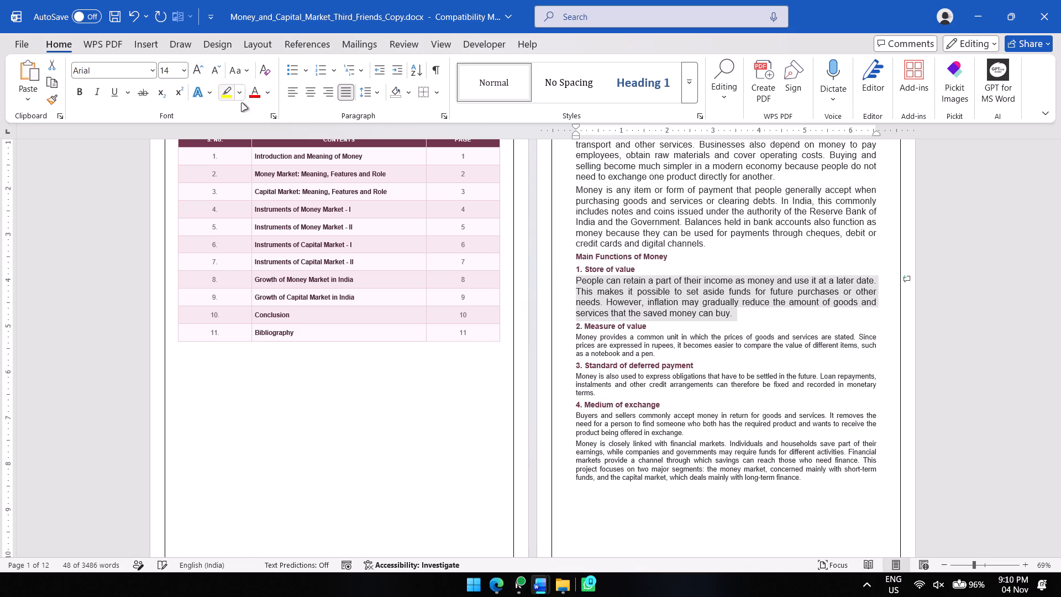
# Increase the font size of the paragraph under "2. Measure of value" to 14.
pyautogui.click(666, 349)
pyautogui.click(656, 353)
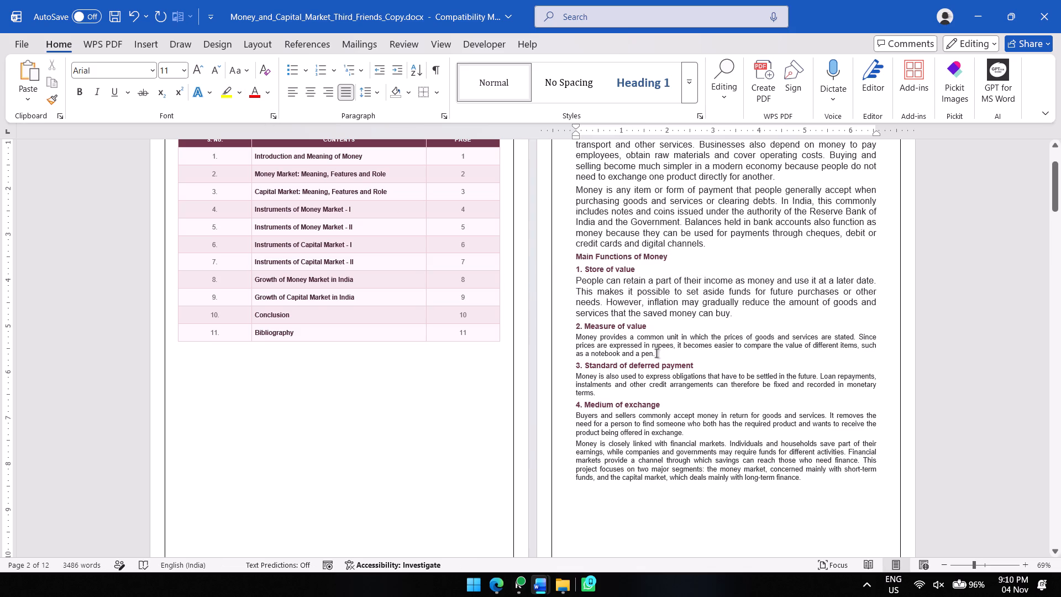
pyautogui.moveTo(660, 354); pyautogui.dragTo(572, 336)
pyautogui.click(198, 71)
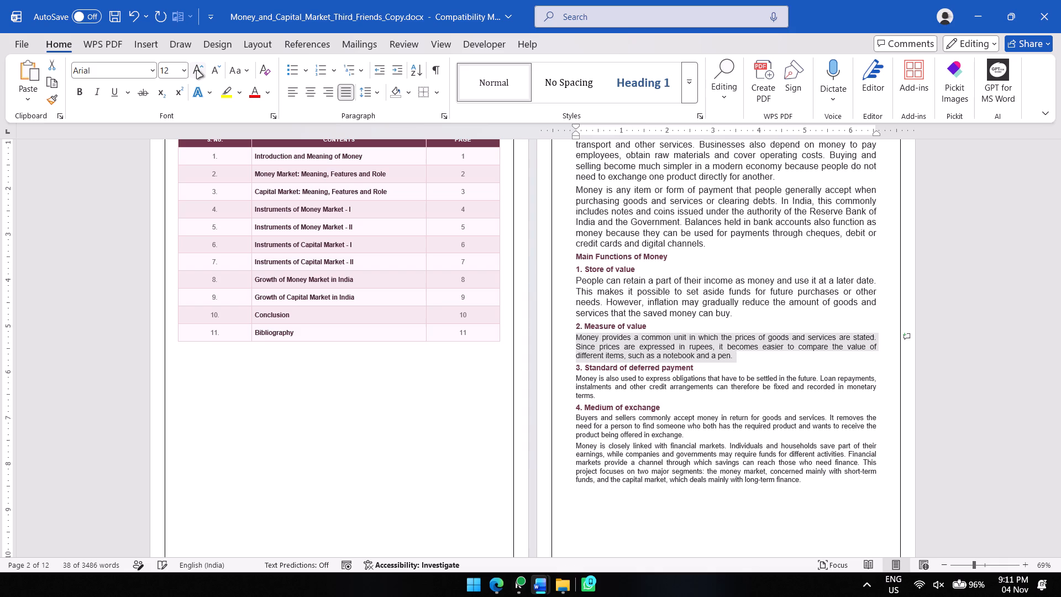
pyautogui.click(197, 70)
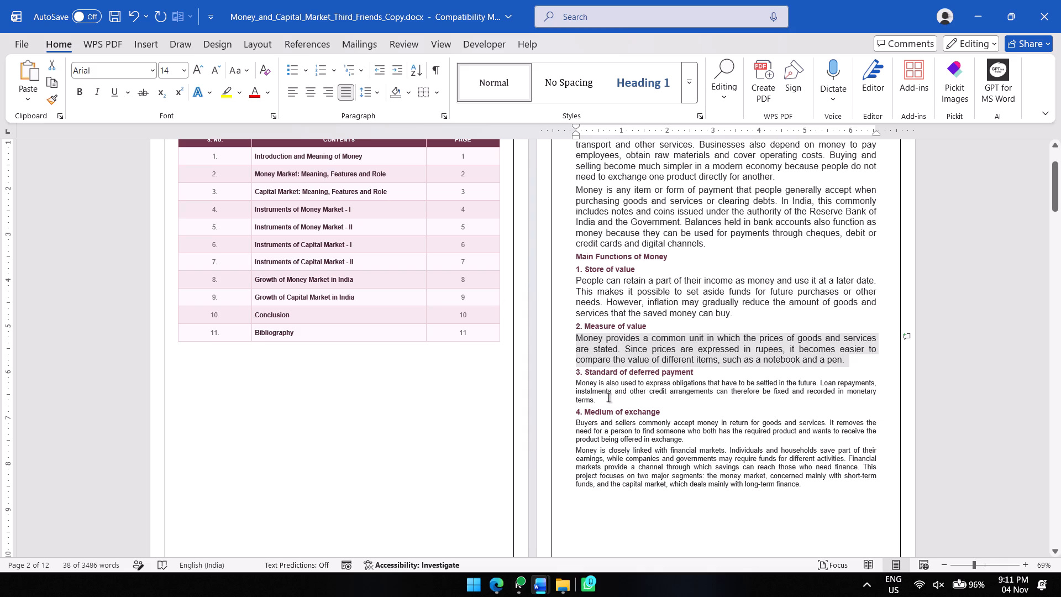
# Increase the font size of the paragraph under "3. Standard of deferred payment" to 14.
pyautogui.moveTo(605, 399); pyautogui.dragTo(571, 379)
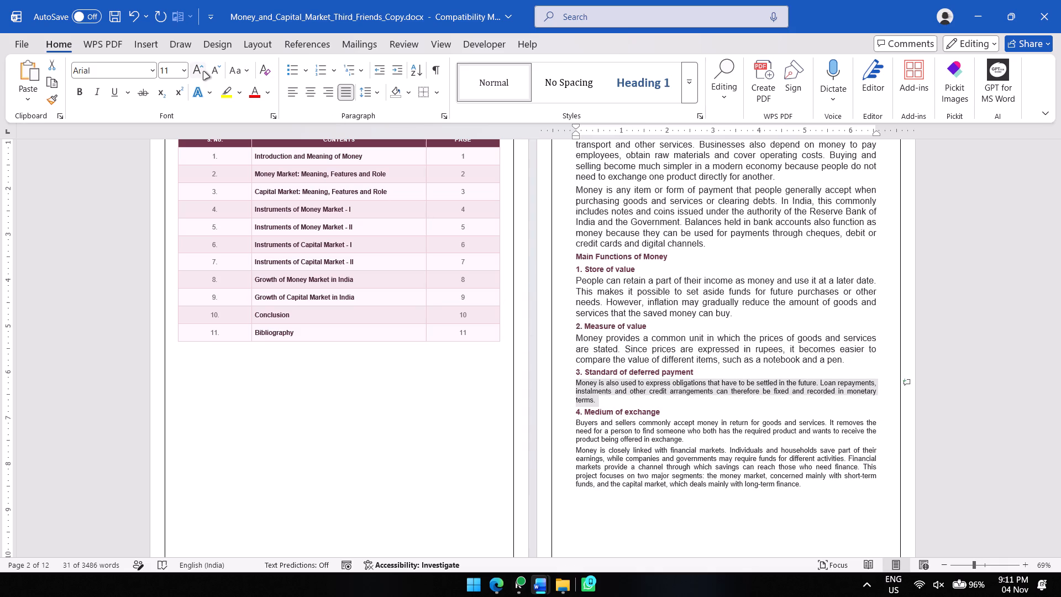
pyautogui.click(203, 71)
pyautogui.click(203, 71)
# Increase the font size of the two paragraphs under "4. Medium of exchange" to 14.
pyautogui.moveTo(670, 512); pyautogui.dragTo(590, 453)
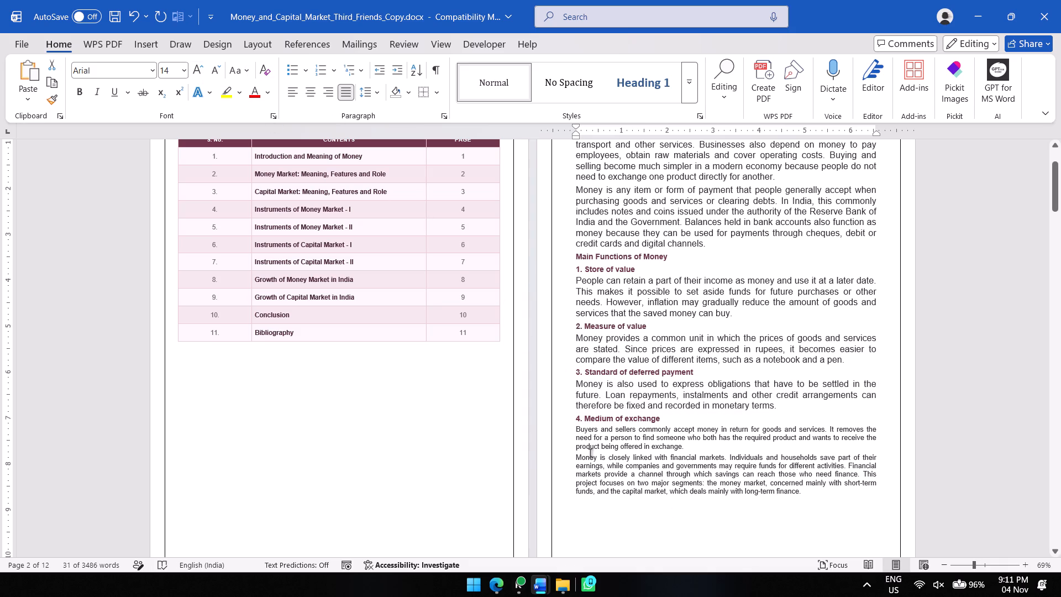
pyautogui.moveTo(590, 453); pyautogui.dragTo(571, 430)
pyautogui.doubleClick(194, 76)
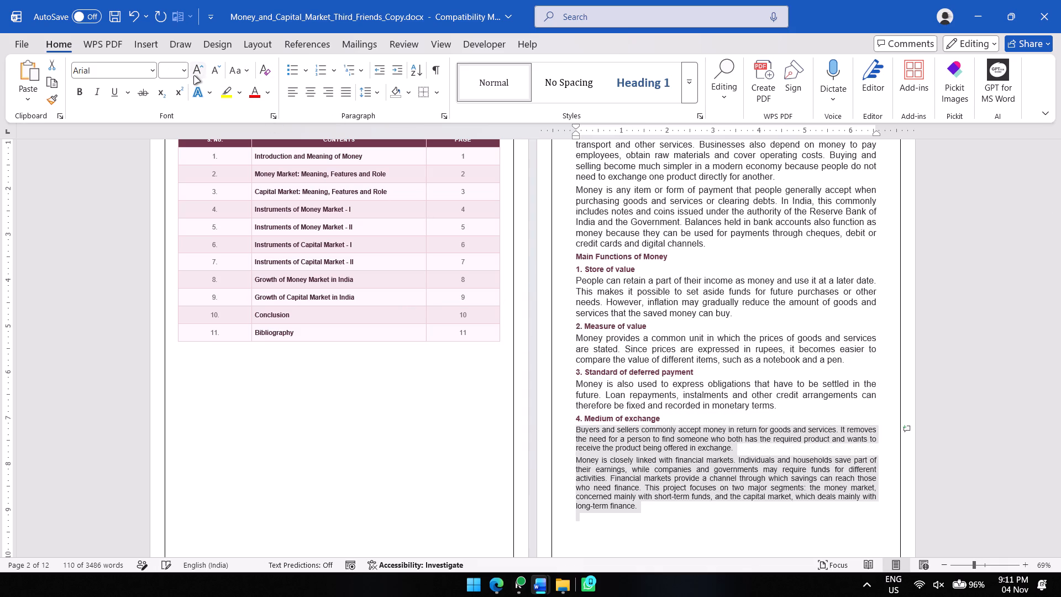
pyautogui.click(598, 454)
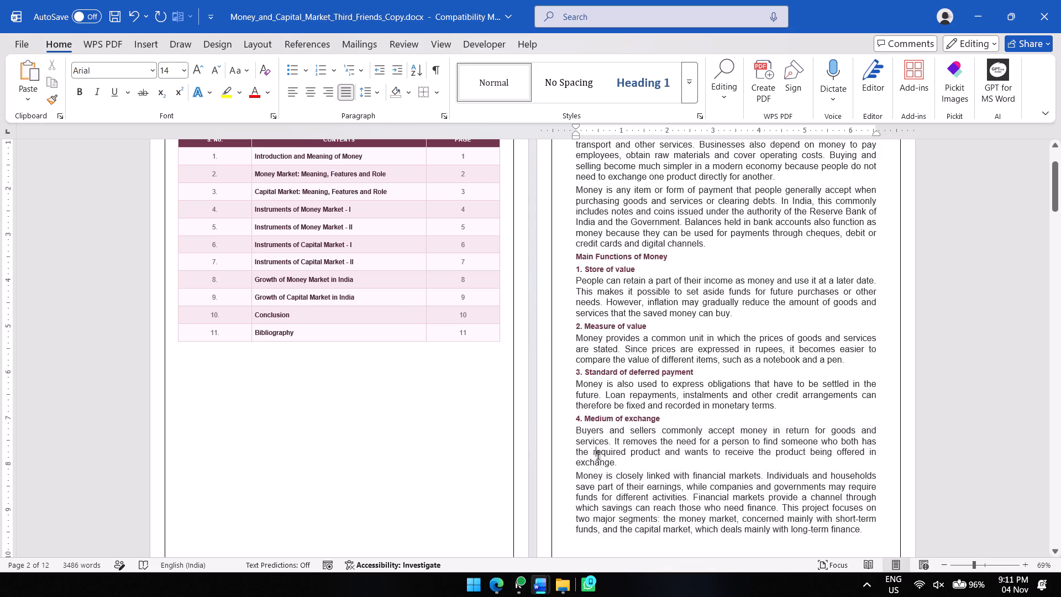
# Delete the "FINANCIAL MARKETS • ECONOMICS" footer text from Section 2 and return to the document body.
pyautogui.scroll(-7, 601, 456)
pyautogui.doubleClick(616, 276)
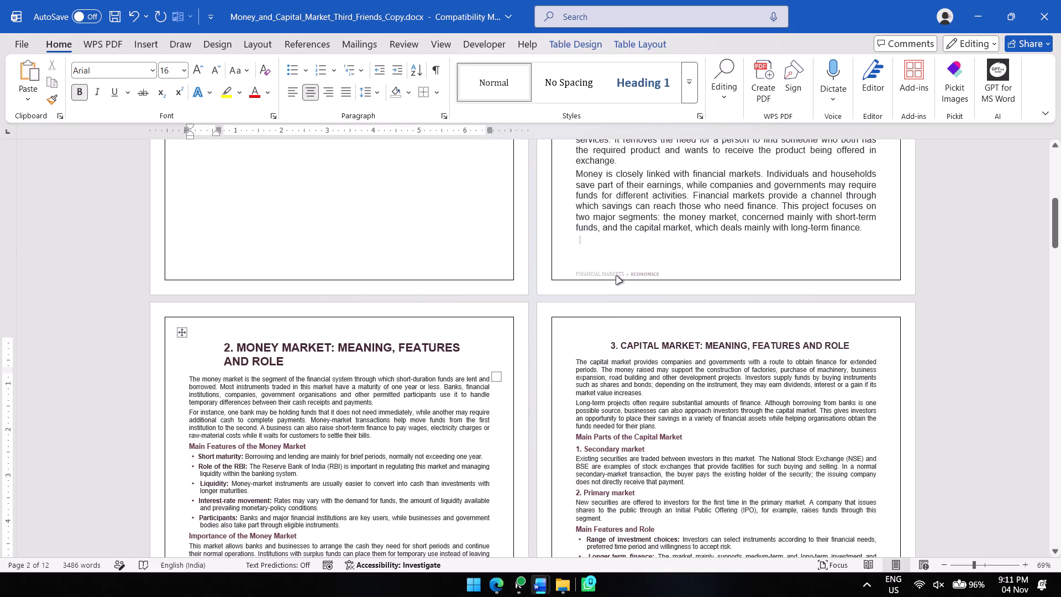
pyautogui.moveTo(689, 284); pyautogui.dragTo(537, 268)
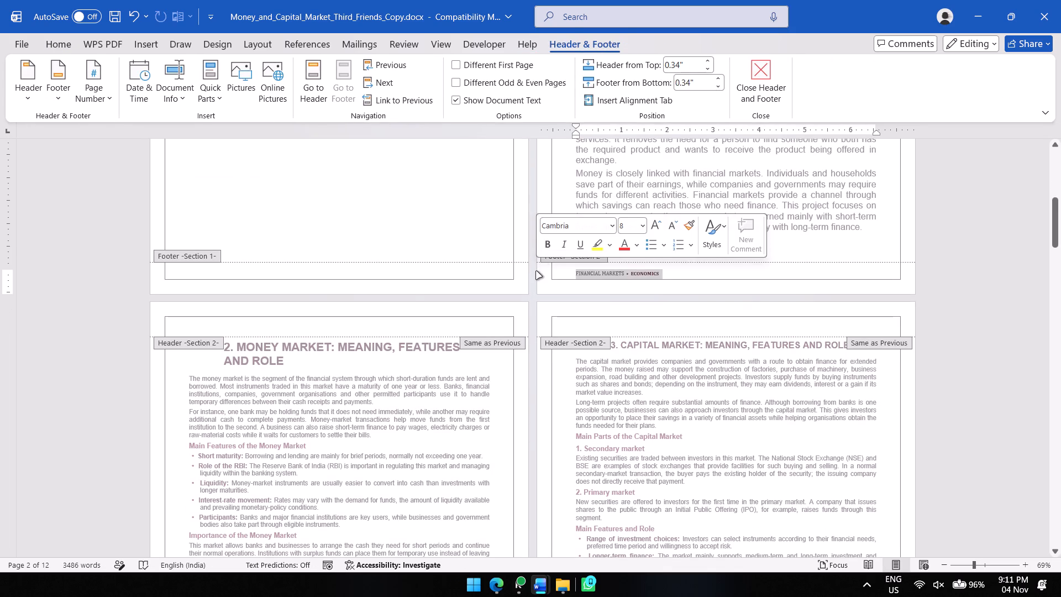
pyautogui.press('BackSpace')
pyautogui.press('Delete')
pyautogui.press('BackSpace')
pyautogui.press('Delete')
pyautogui.press('BackSpace')
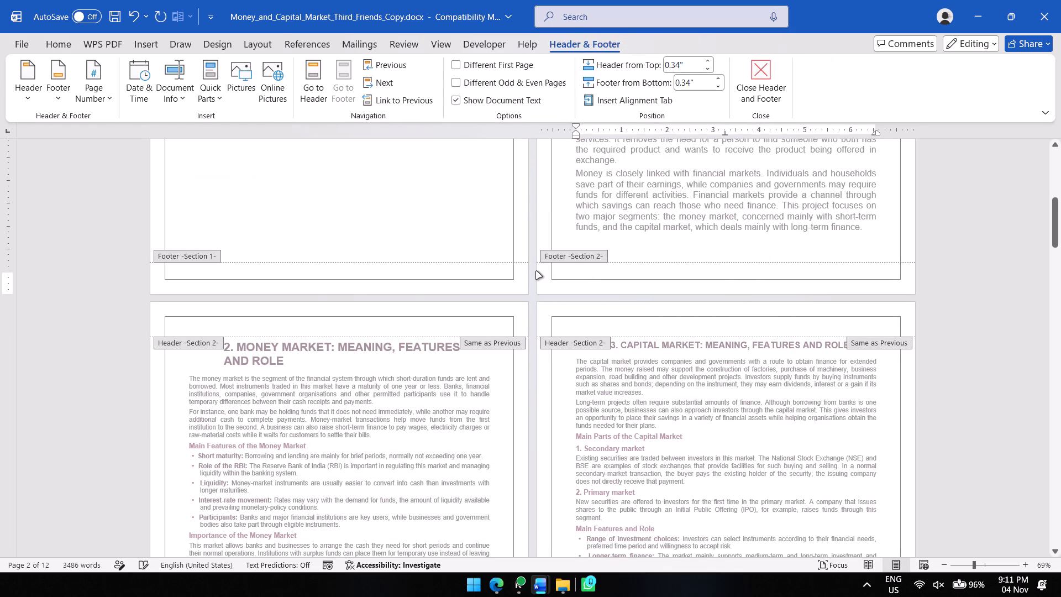
pyautogui.click(767, 66)
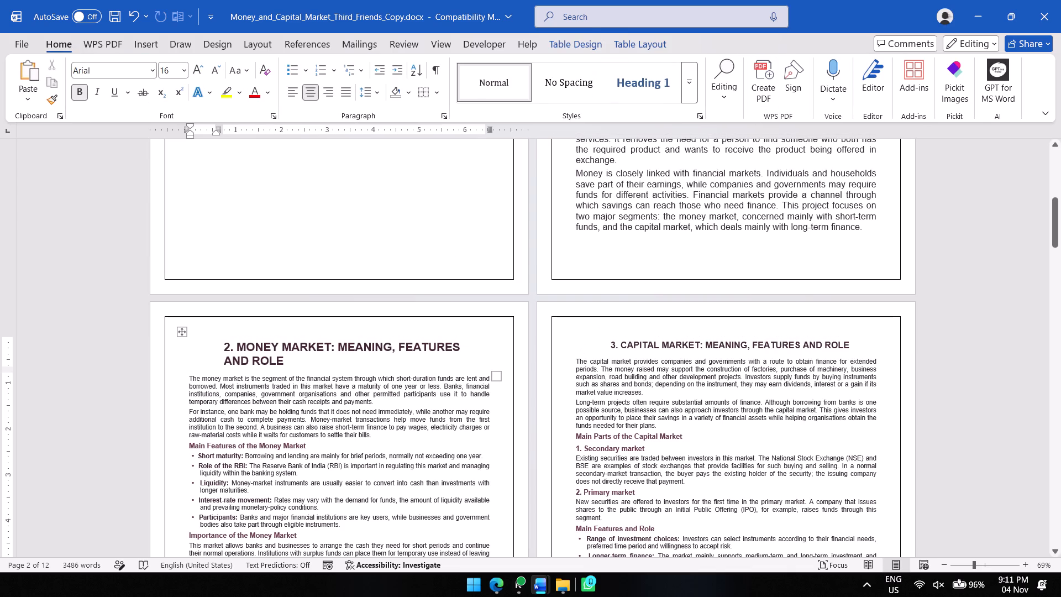
# Select the table holding the heading "2. MONEY MARKET: MEANING, FEATURES AND ROLE".
pyautogui.click(498, 378)
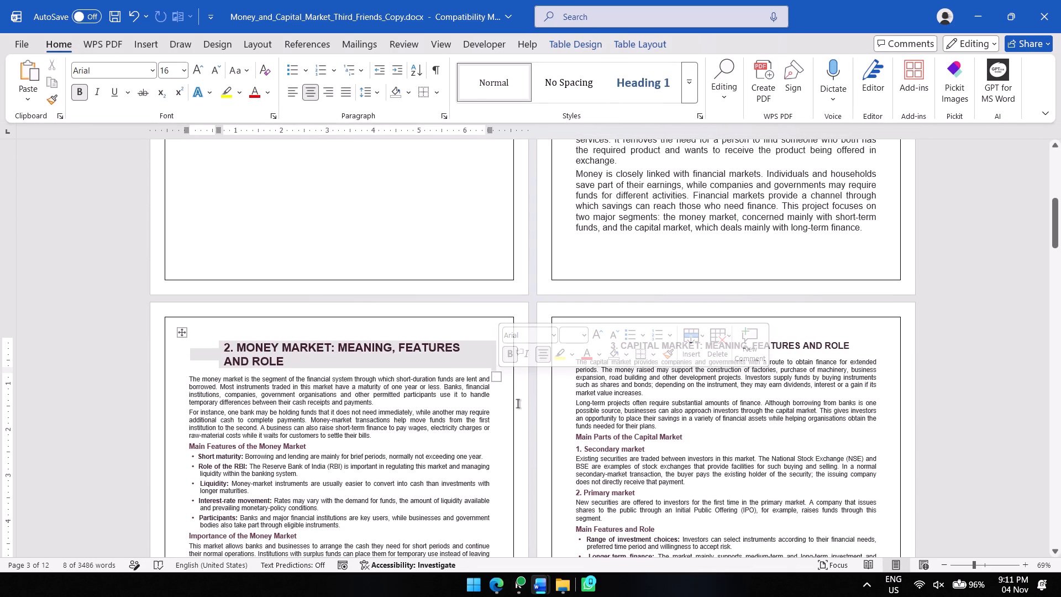
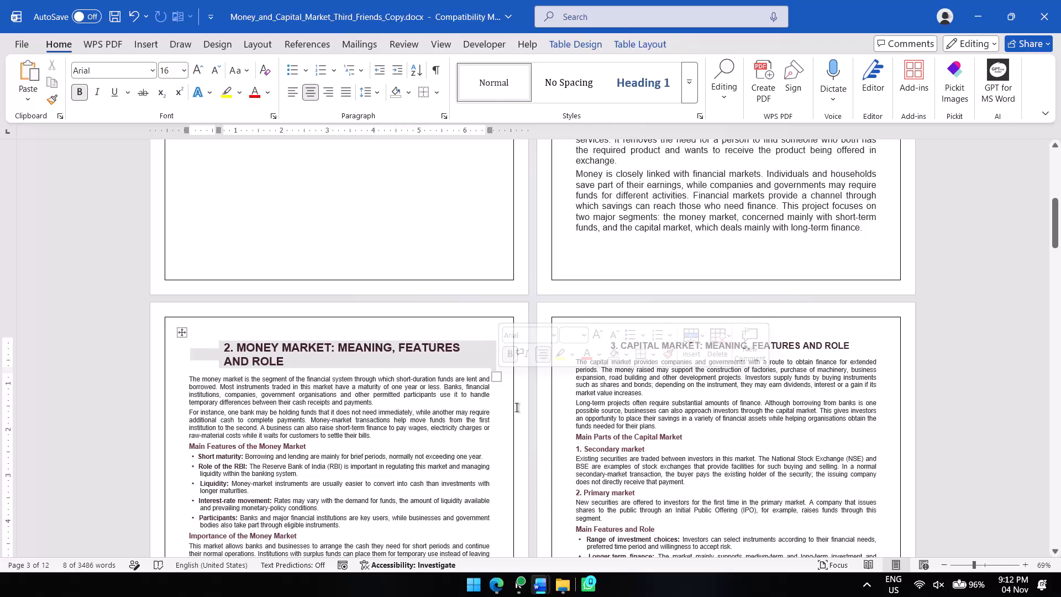
# Reduce the font size of the heading "2. MONEY MARKET: MEANING, FEATURES AND ROLE" to 14.
pyautogui.click(392, 417)
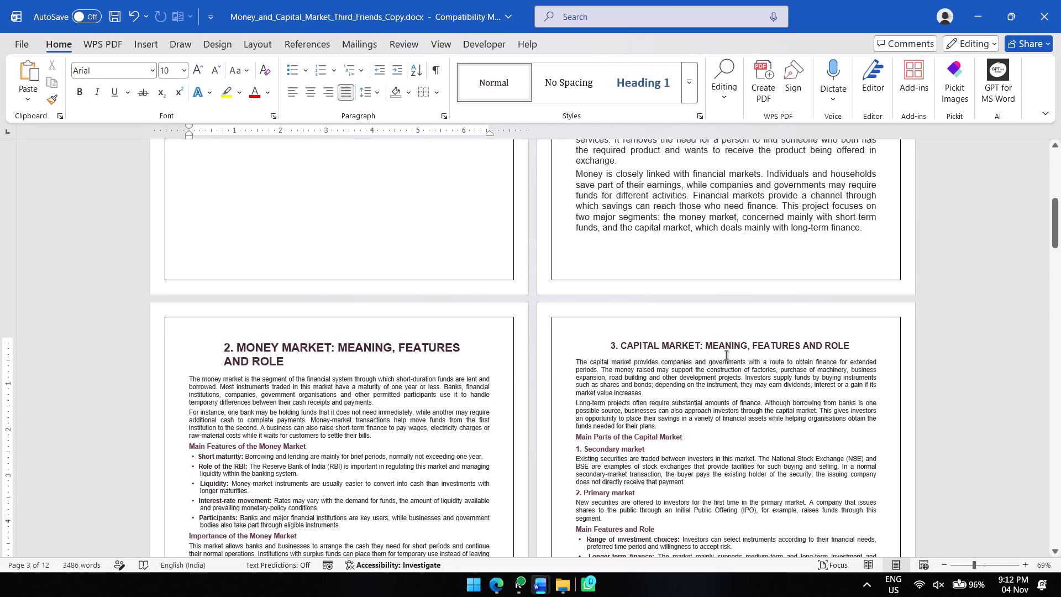
pyautogui.click(430, 344)
pyautogui.moveTo(295, 358); pyautogui.dragTo(255, 349)
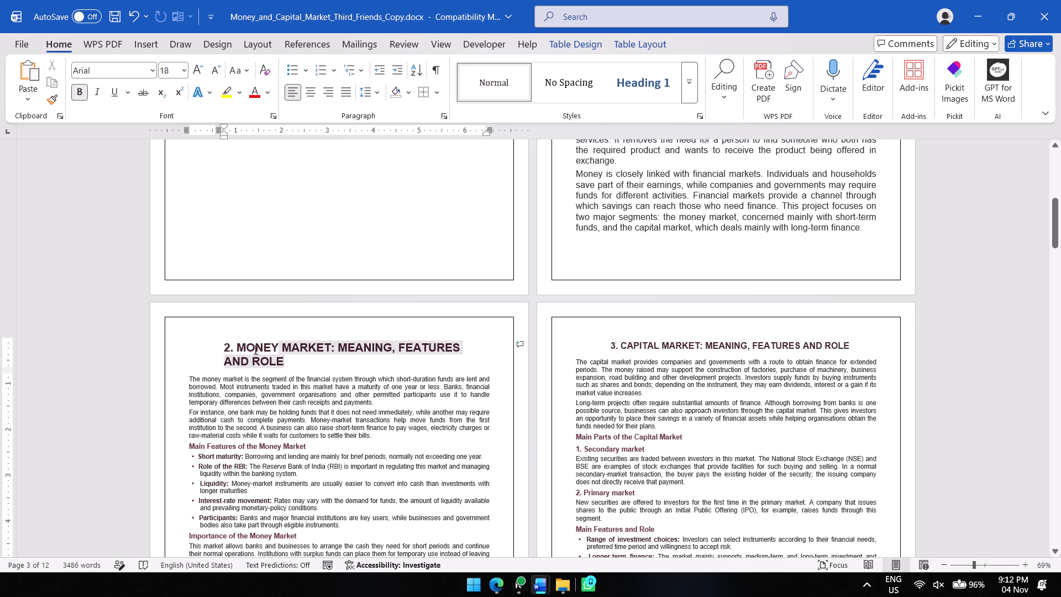
pyautogui.moveTo(255, 349); pyautogui.dragTo(222, 345)
pyautogui.click(216, 72)
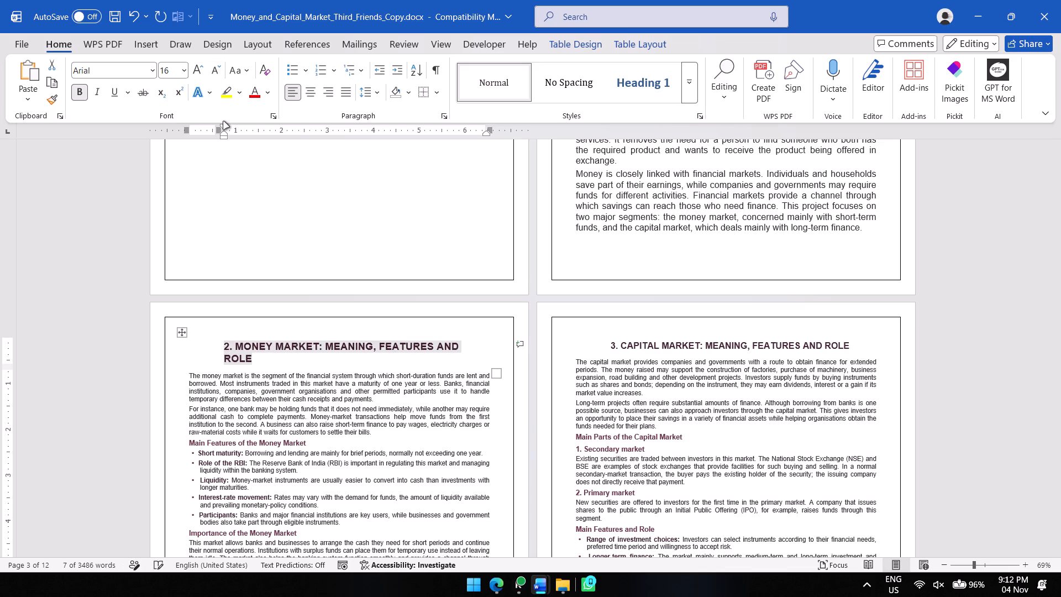
pyautogui.click(211, 71)
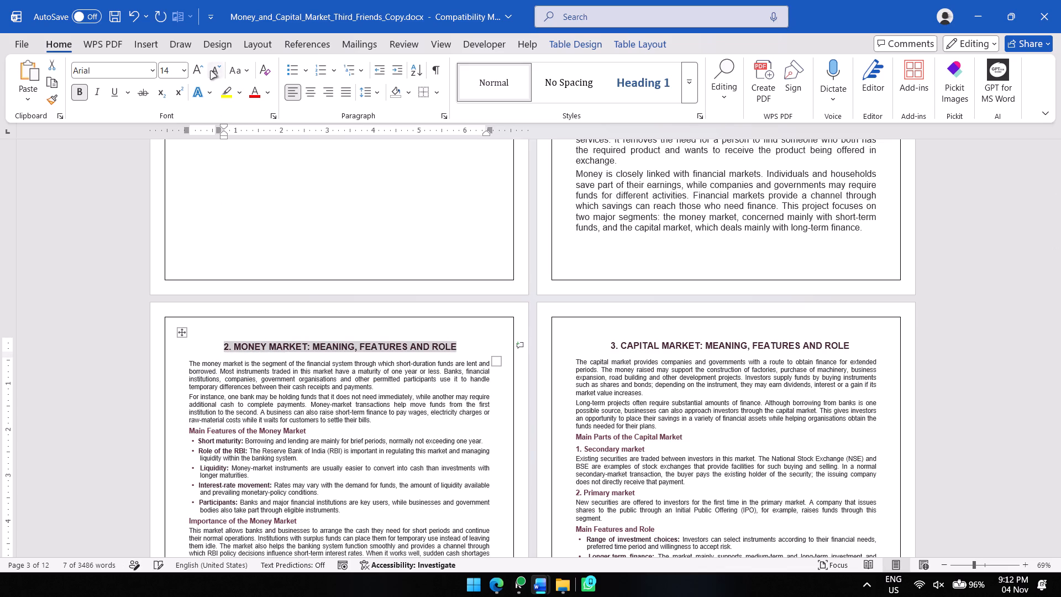
# Increase the font size of the two introductory paragraphs under the money market heading to 14.
pyautogui.click(391, 391)
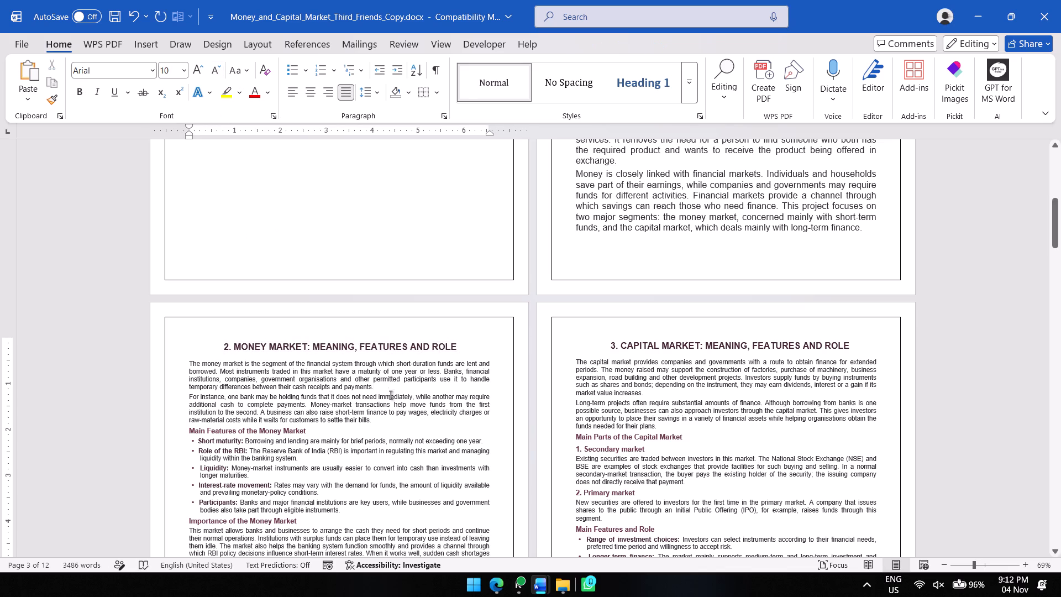
pyautogui.moveTo(389, 424); pyautogui.dragTo(193, 363)
pyautogui.doubleClick(196, 69)
pyautogui.click(196, 69)
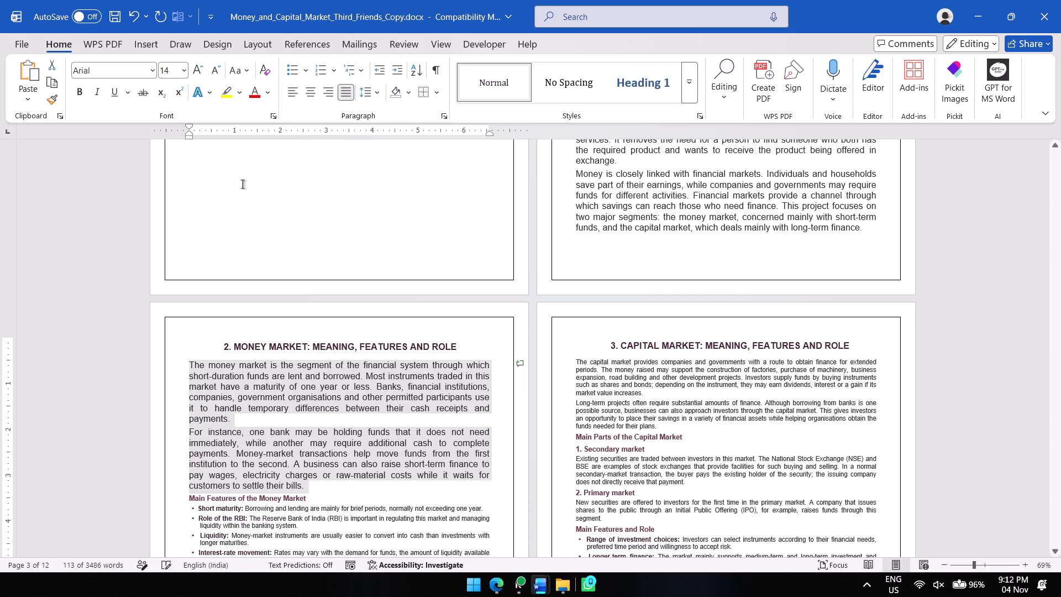
# Increase the font size of the "Main Features of the Money Market" bullets to 14, from "Short maturity" through "major financial institutions".
pyautogui.scroll(-4, 322, 371)
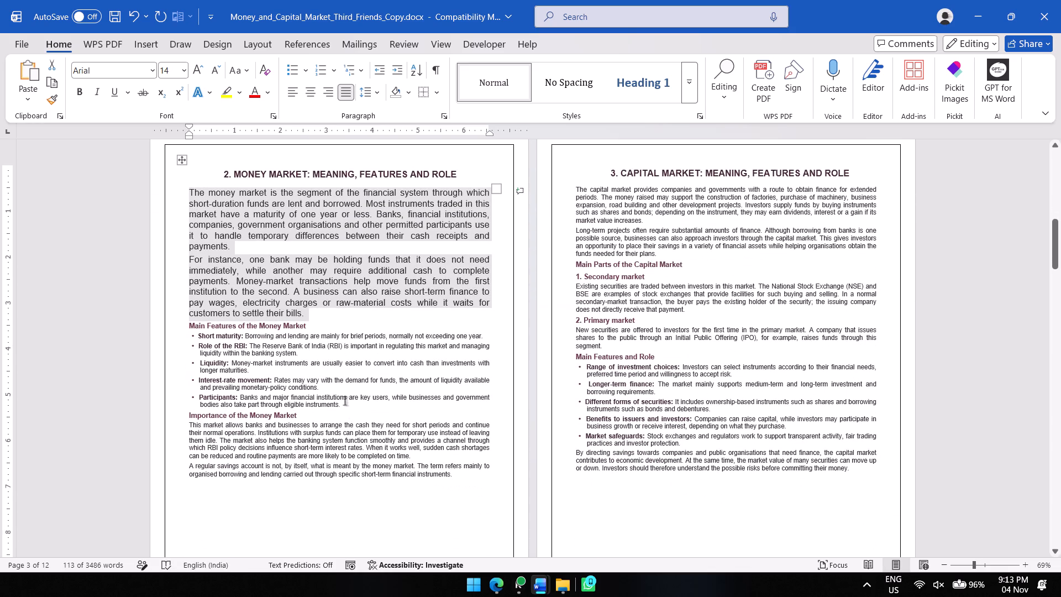
pyautogui.moveTo(344, 400); pyautogui.dragTo(185, 338)
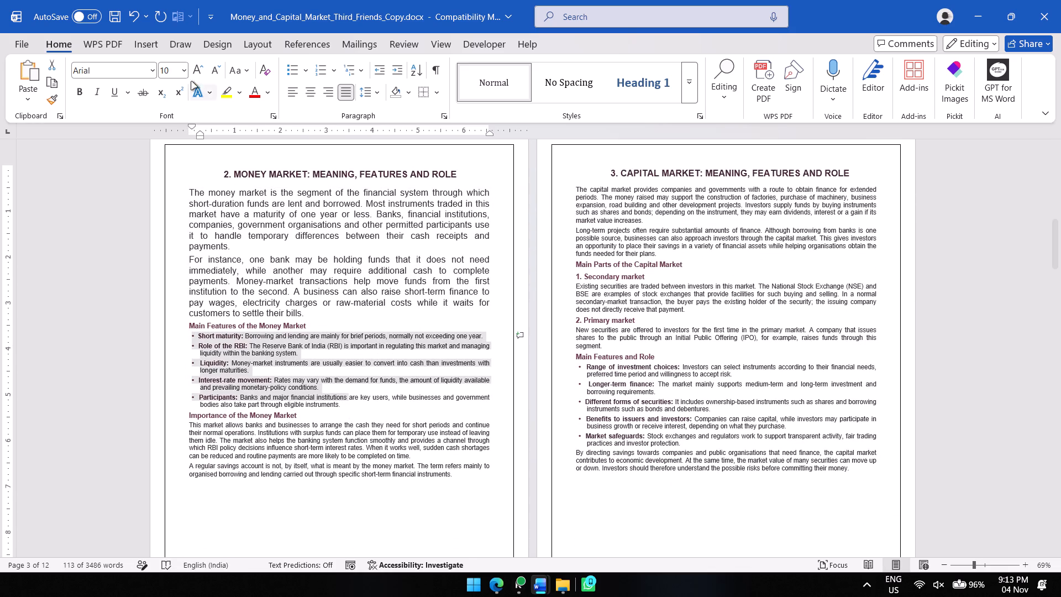
pyautogui.click(189, 65)
pyautogui.tripleClick(193, 65)
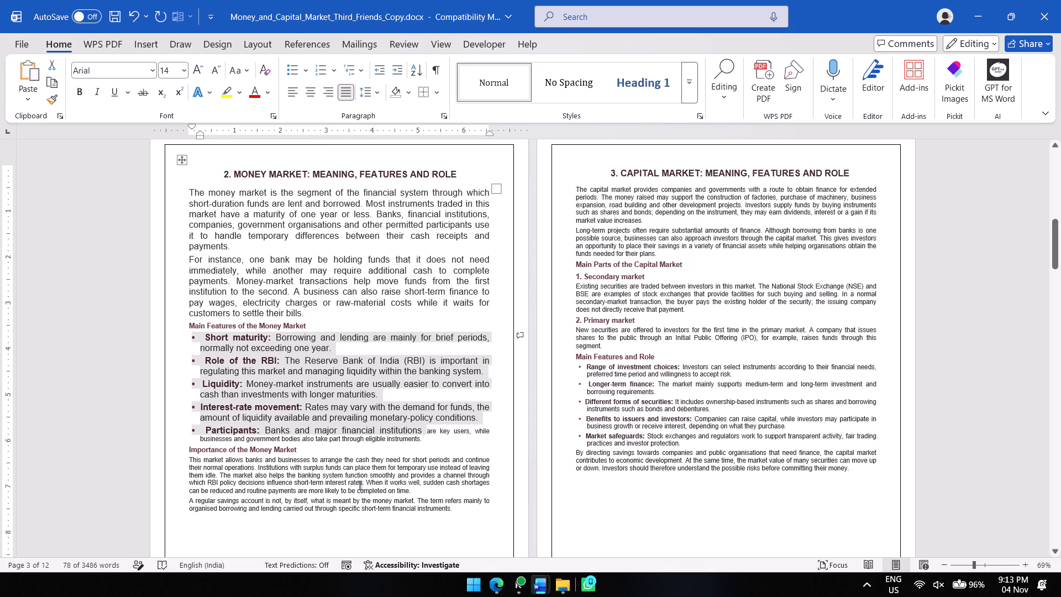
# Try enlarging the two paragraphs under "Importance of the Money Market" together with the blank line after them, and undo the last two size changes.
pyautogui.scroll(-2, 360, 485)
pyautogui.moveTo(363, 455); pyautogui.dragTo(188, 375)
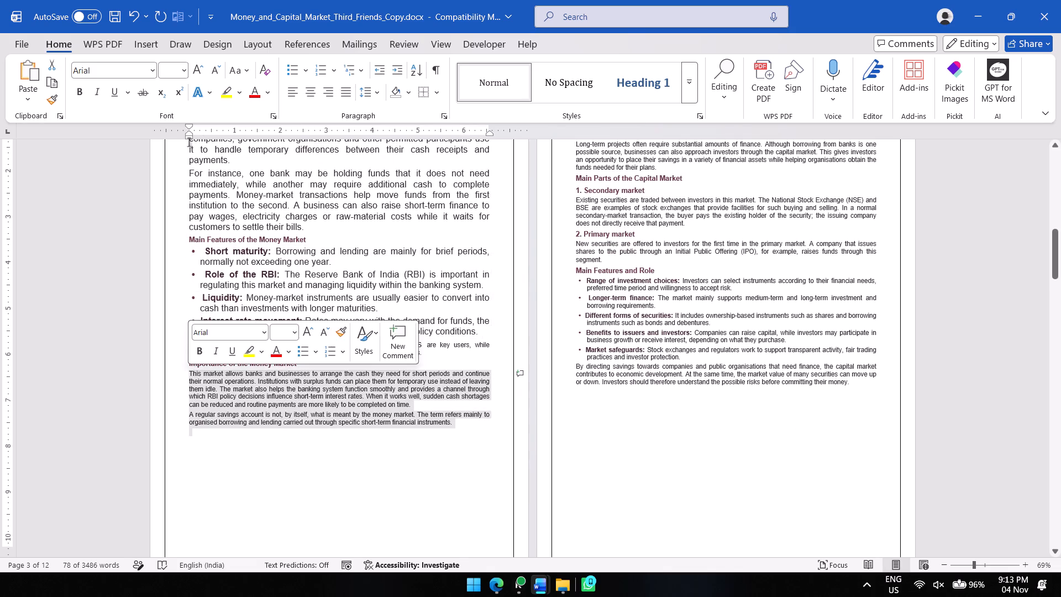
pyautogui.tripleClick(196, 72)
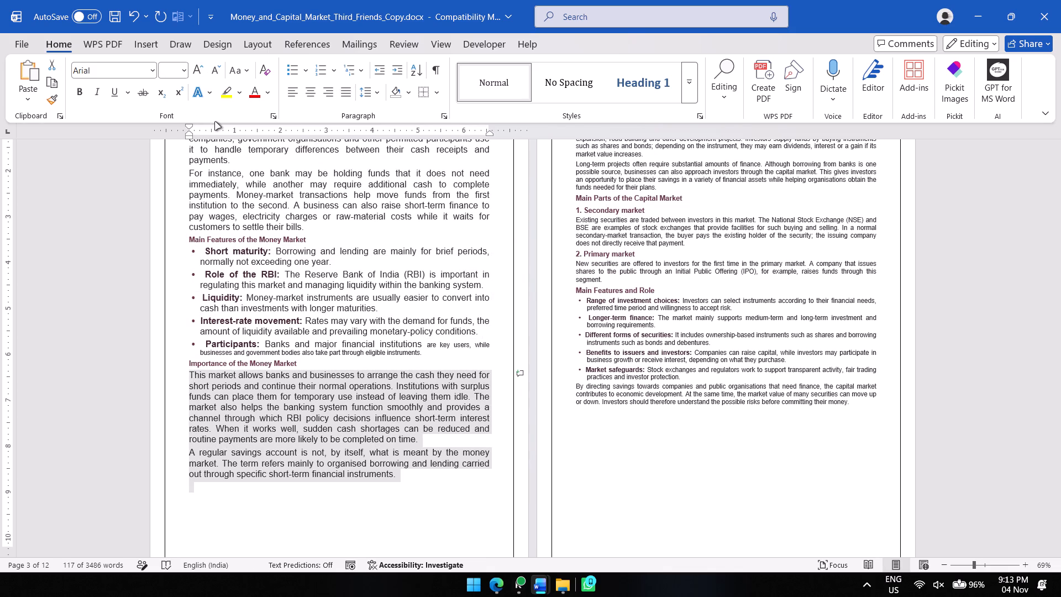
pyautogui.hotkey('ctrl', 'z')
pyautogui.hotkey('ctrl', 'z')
# Set the font size of the two paragraphs under "Importance of the Money Market" to 14, excluding the blank line after them.
pyautogui.click(253, 464)
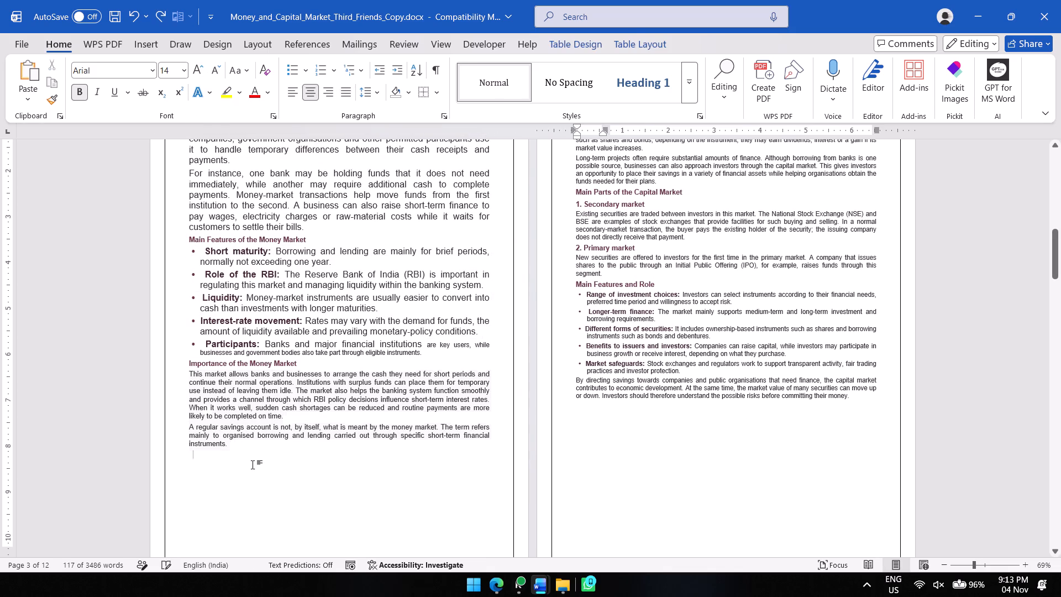
pyautogui.moveTo(225, 444); pyautogui.dragTo(188, 372)
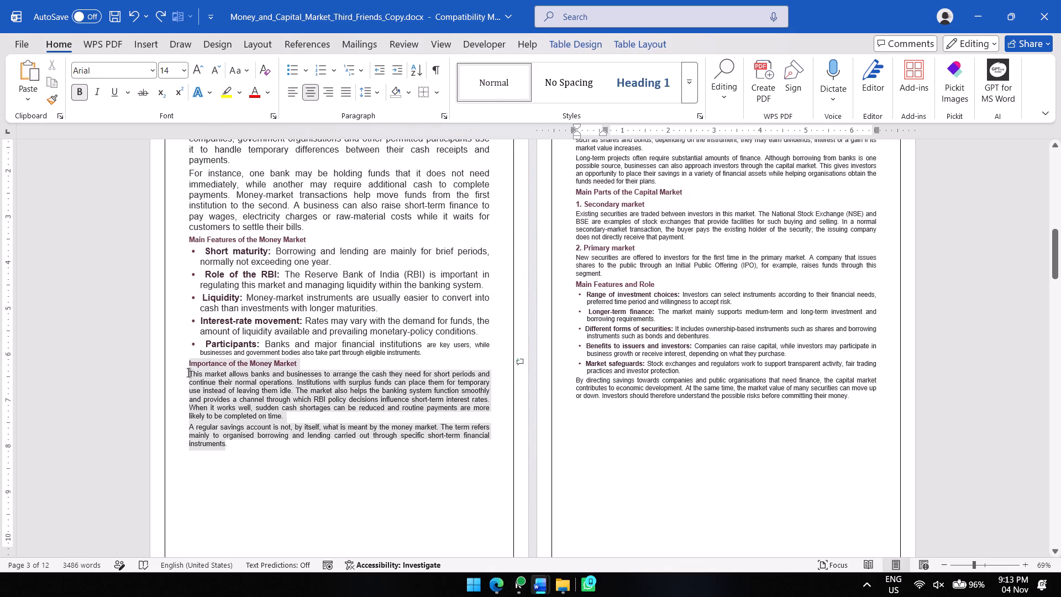
pyautogui.moveTo(188, 372); pyautogui.dragTo(187, 372)
pyautogui.doubleClick(196, 72)
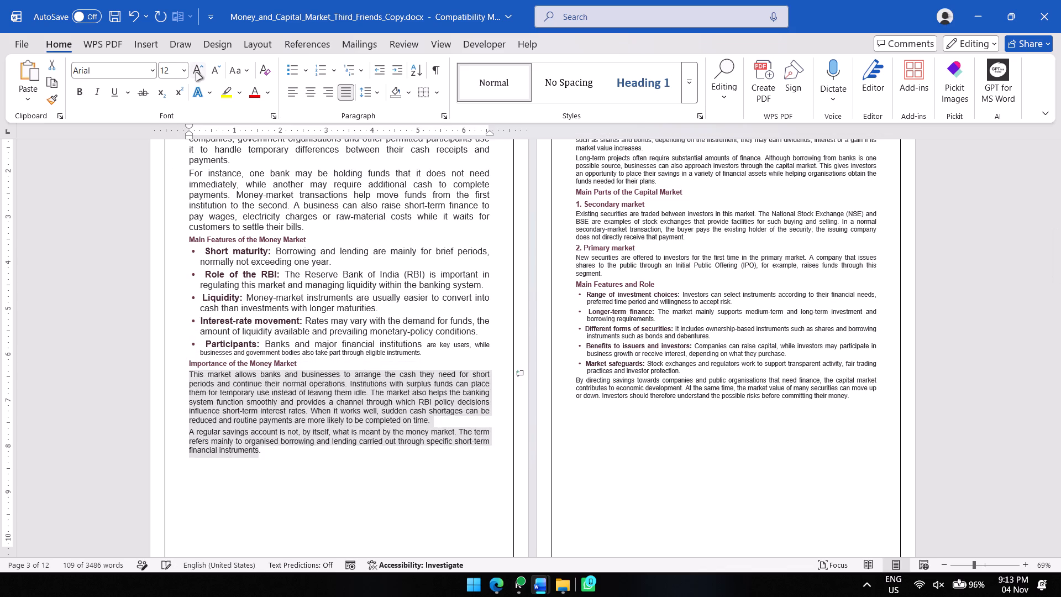
# Increase the font size of the remaining text in the "Participants" bullet, from "are key users" onward, to 14.
pyautogui.click(425, 350)
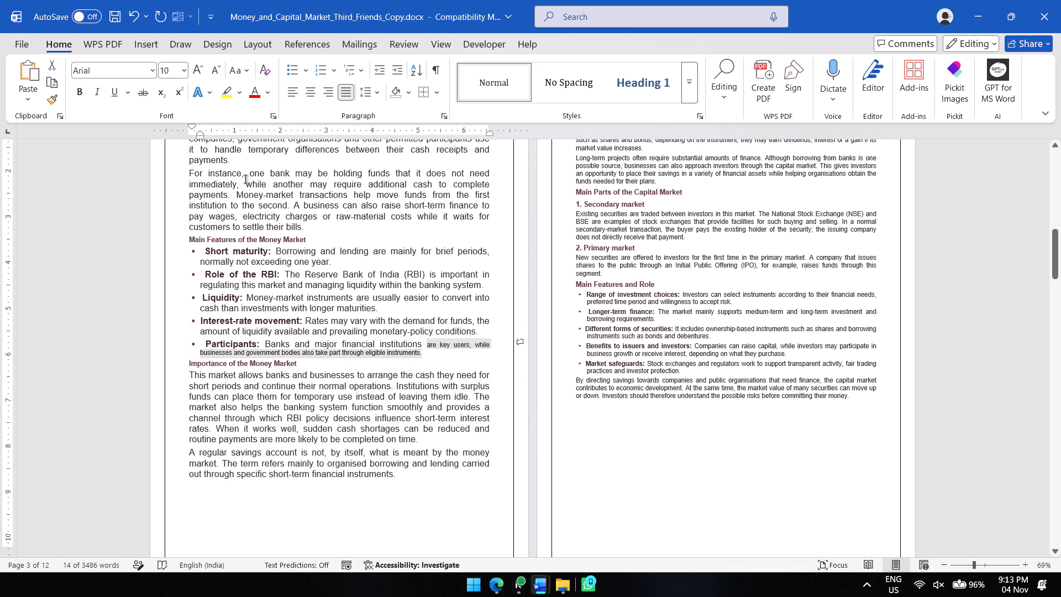
pyautogui.doubleClick(198, 74)
pyautogui.click(198, 74)
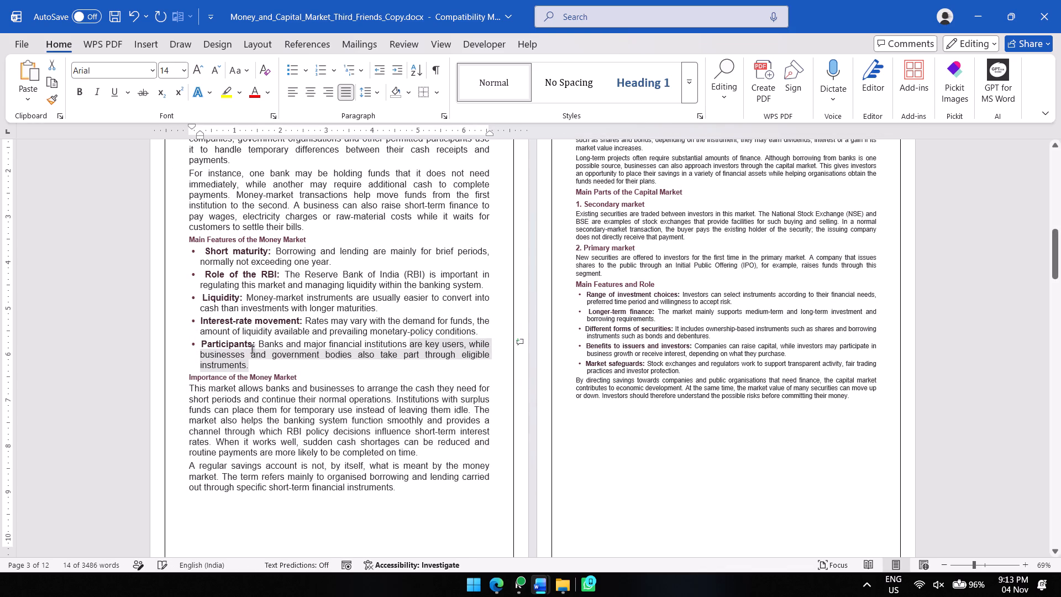
# Increase the font size of the subheading "Importance of the Money Market" to 14.
pyautogui.click(258, 379)
pyautogui.scroll(-2, 343, 437)
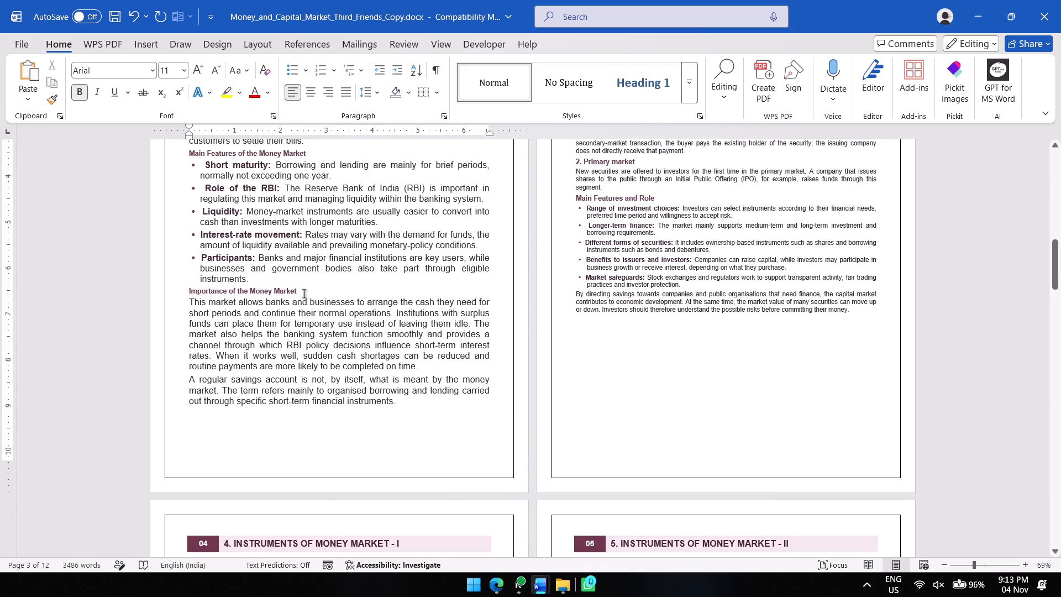
pyautogui.moveTo(303, 291); pyautogui.dragTo(185, 294)
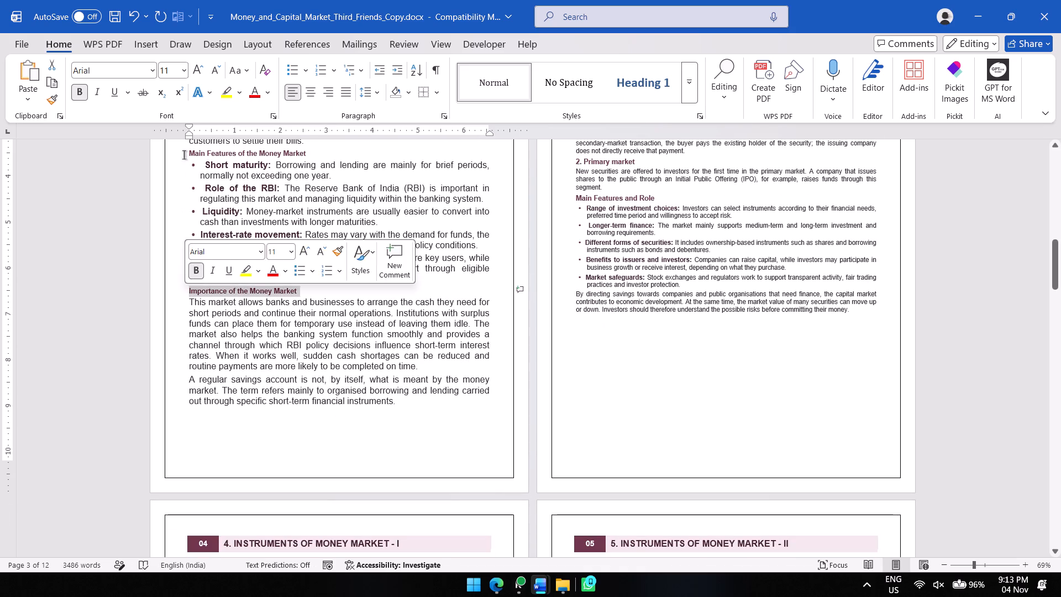
pyautogui.doubleClick(195, 70)
# Increase the font size of the subheading "Main Features of the Money Market" to 14.
pyautogui.scroll(3, 281, 291)
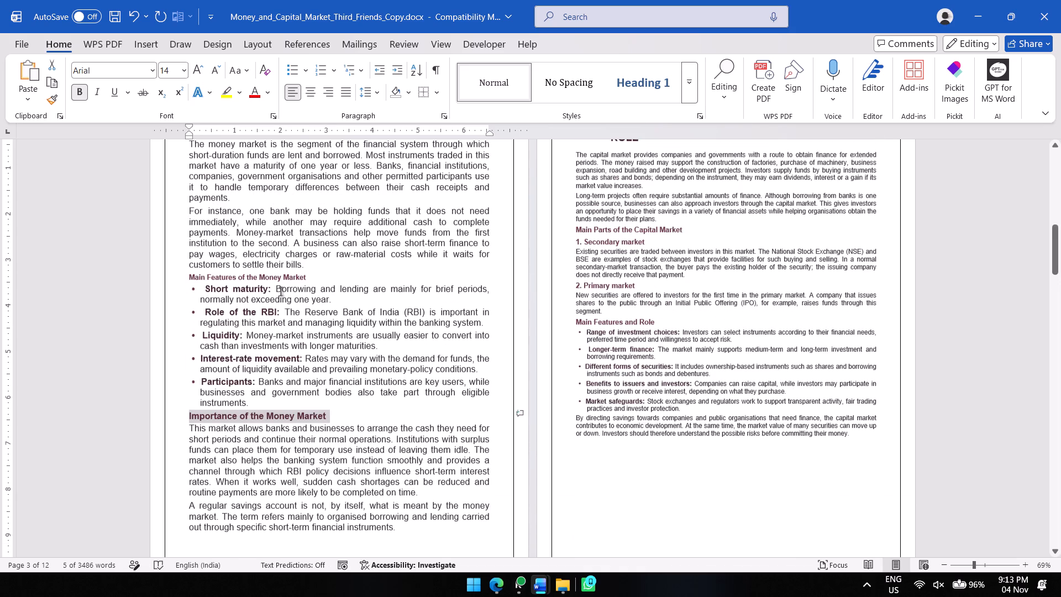
pyautogui.moveTo(316, 275); pyautogui.dragTo(227, 277)
pyautogui.click(225, 294)
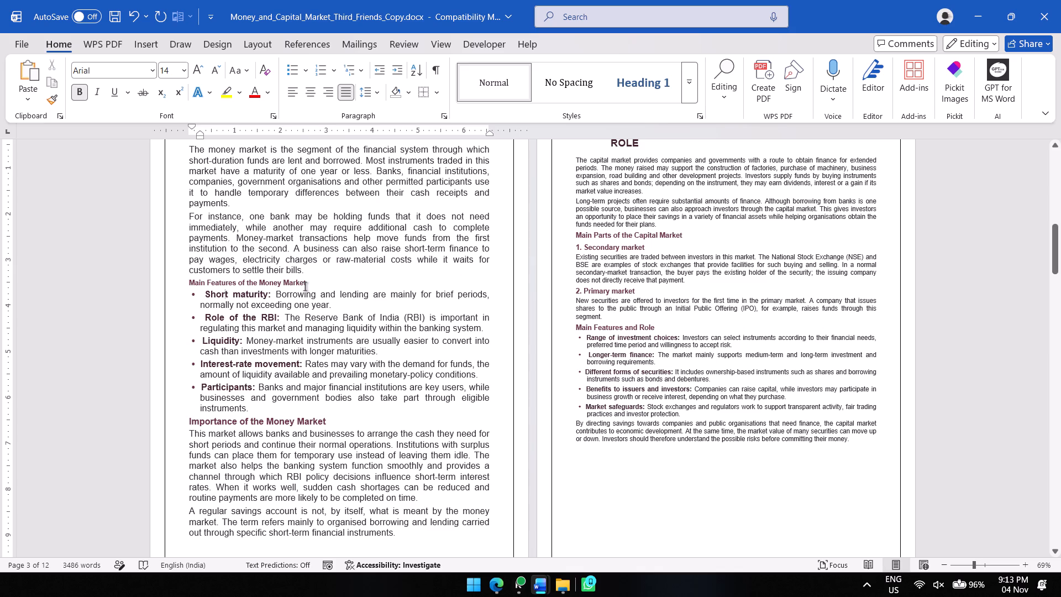
pyautogui.moveTo(312, 281); pyautogui.dragTo(266, 280)
pyautogui.moveTo(266, 280); pyautogui.dragTo(198, 279)
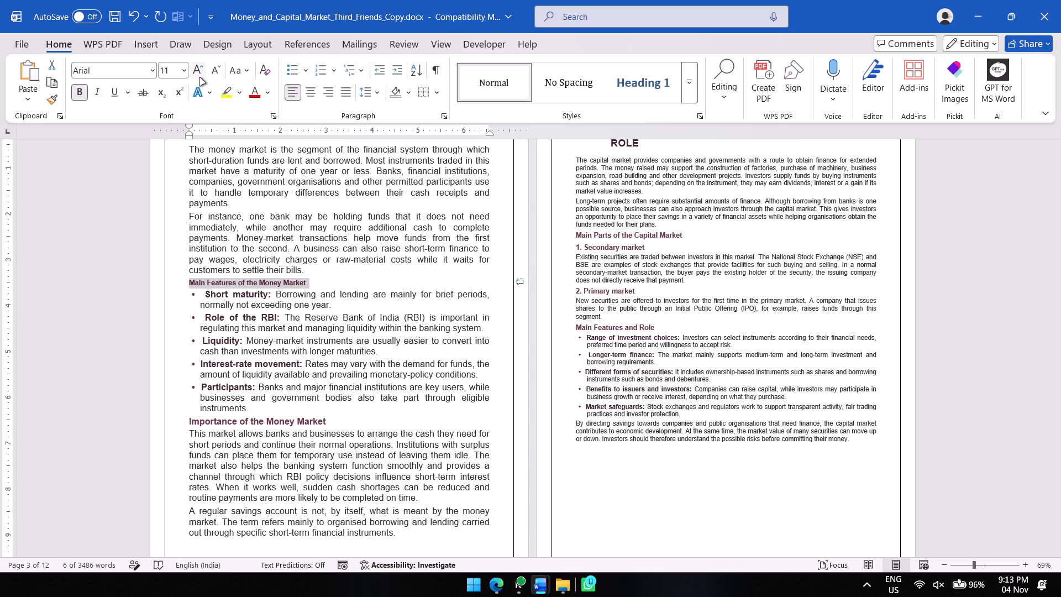
pyautogui.click(199, 77)
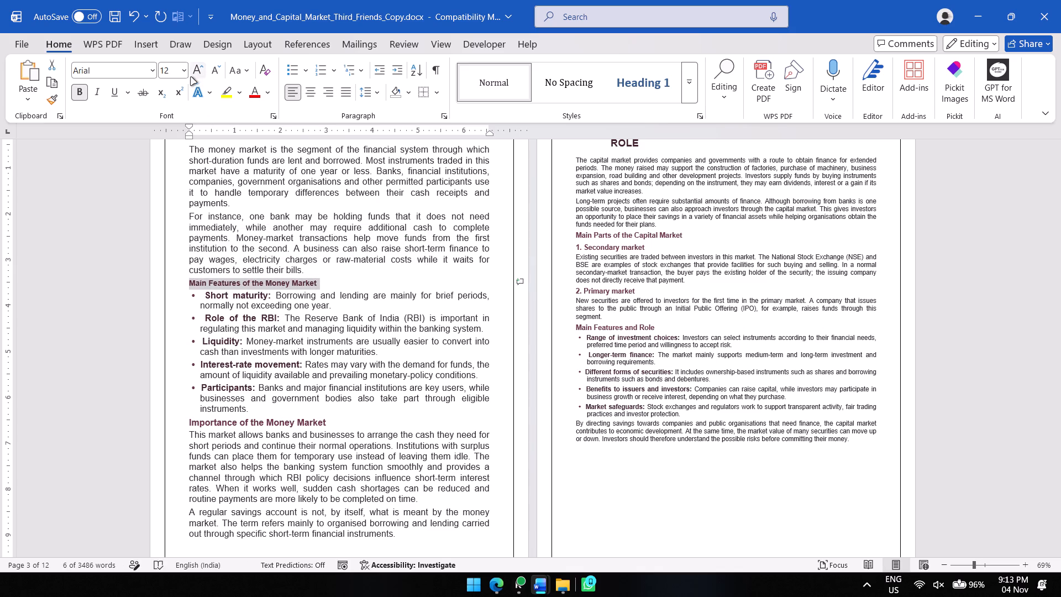
pyautogui.click(195, 74)
pyautogui.click(304, 196)
# Reduce the font size of the heading "3. CAPITAL MARKET: MEANING, FEATURES AND ROLE" to 14.
pyautogui.scroll(3, 337, 238)
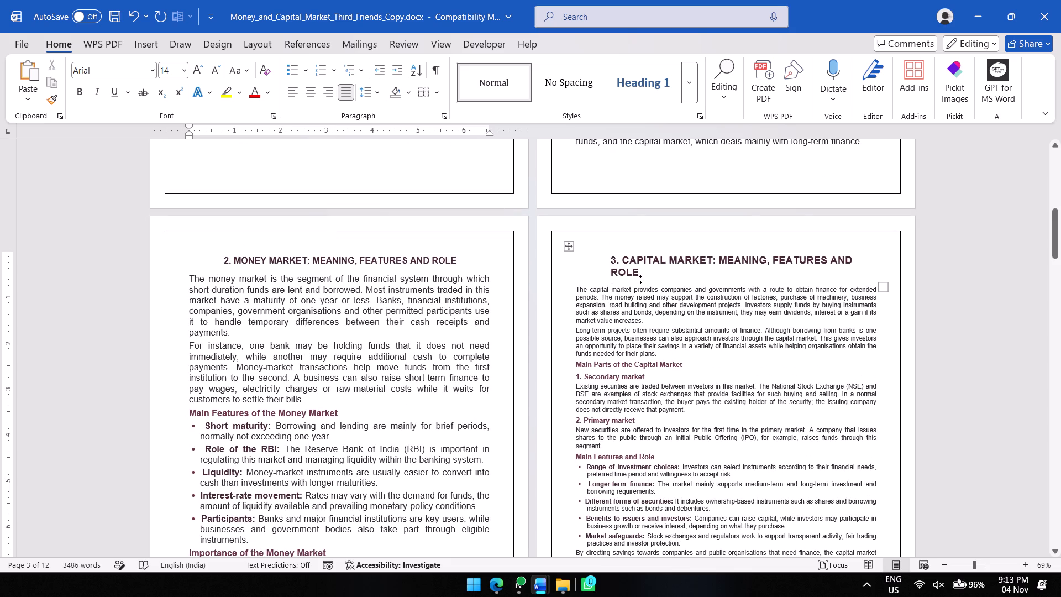
pyautogui.moveTo(645, 274); pyautogui.dragTo(606, 260)
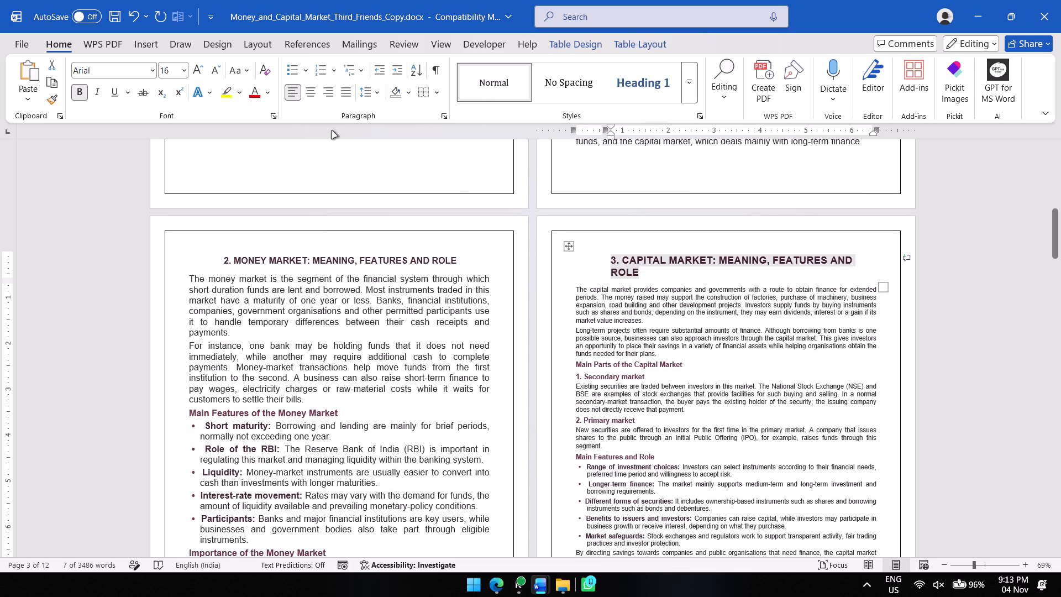
pyautogui.click(216, 68)
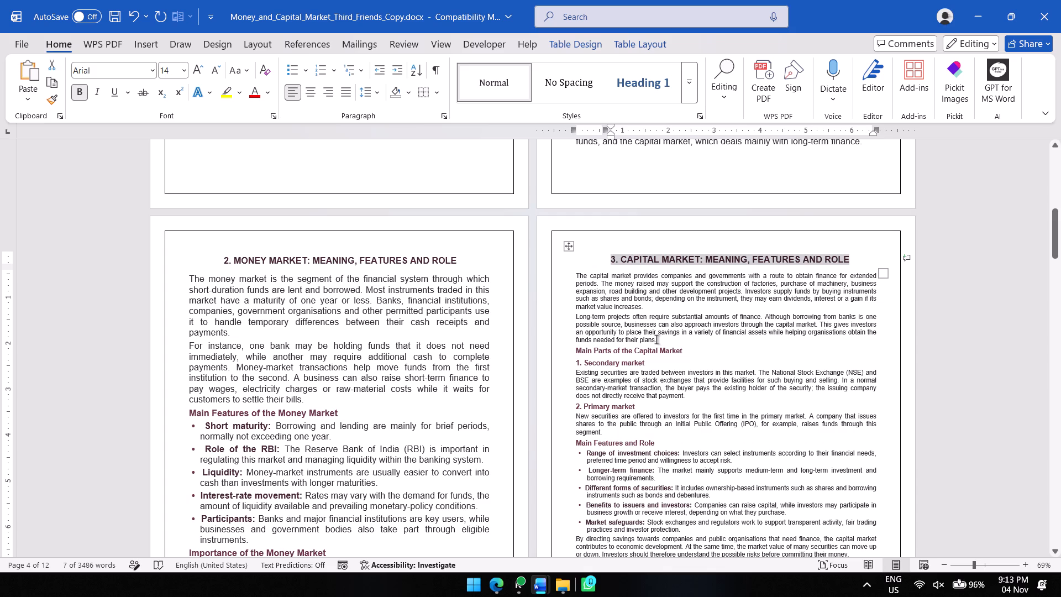
# Increase the font size of the two introductory paragraphs under the capital market heading to 14.
pyautogui.moveTo(656, 339); pyautogui.dragTo(571, 279)
pyautogui.click(198, 67)
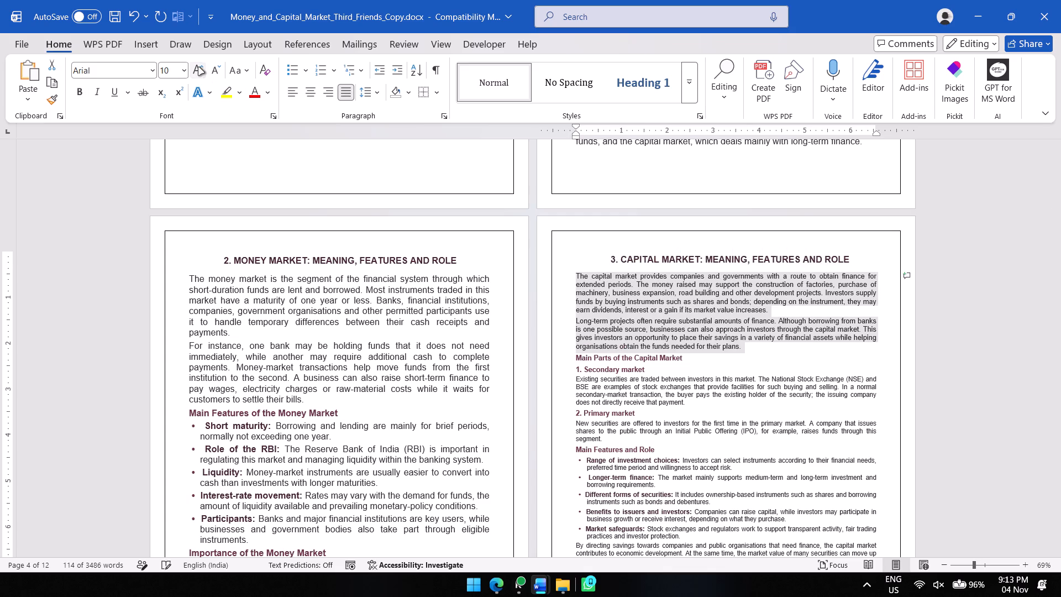
pyautogui.click(198, 67)
pyautogui.click(198, 67)
# Increase the font size of the paragraph under "1. Secondary market" to 14.
pyautogui.scroll(-1, 627, 420)
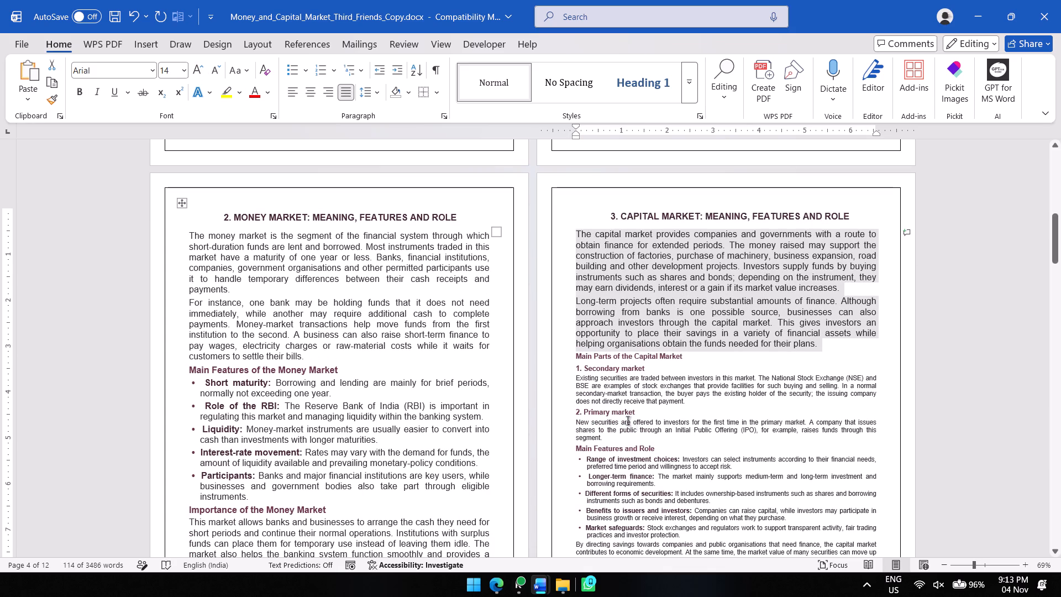
pyautogui.moveTo(685, 403); pyautogui.dragTo(665, 398)
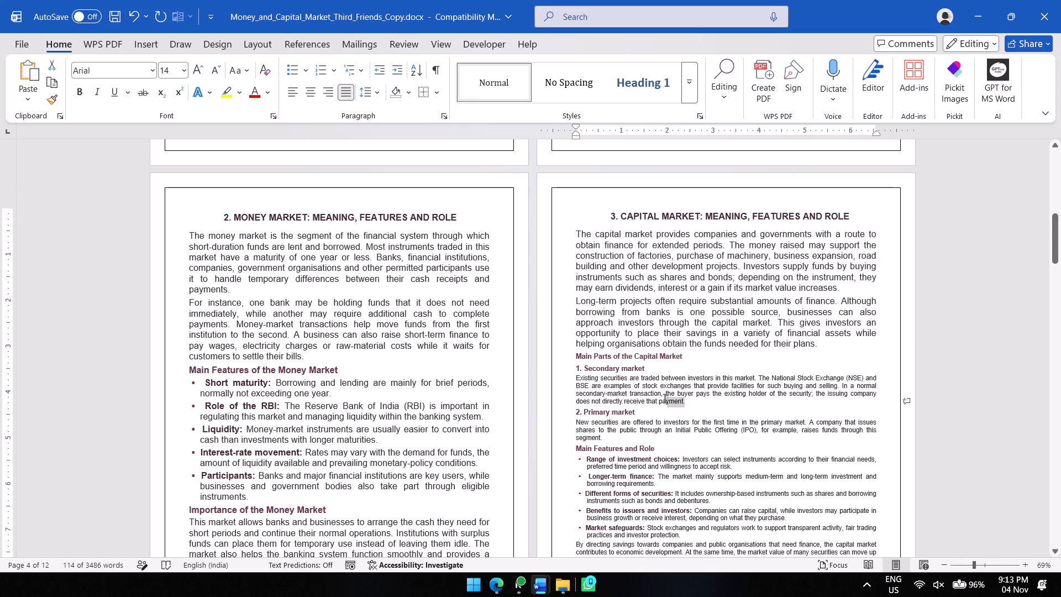
pyautogui.moveTo(665, 398); pyautogui.dragTo(576, 380)
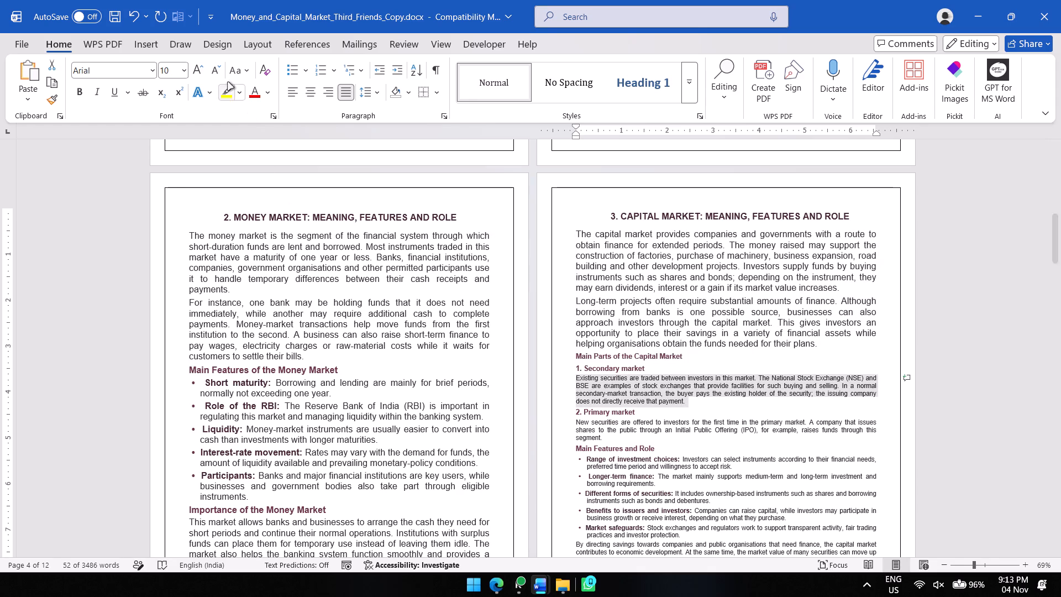
pyautogui.doubleClick(202, 69)
pyautogui.click(202, 69)
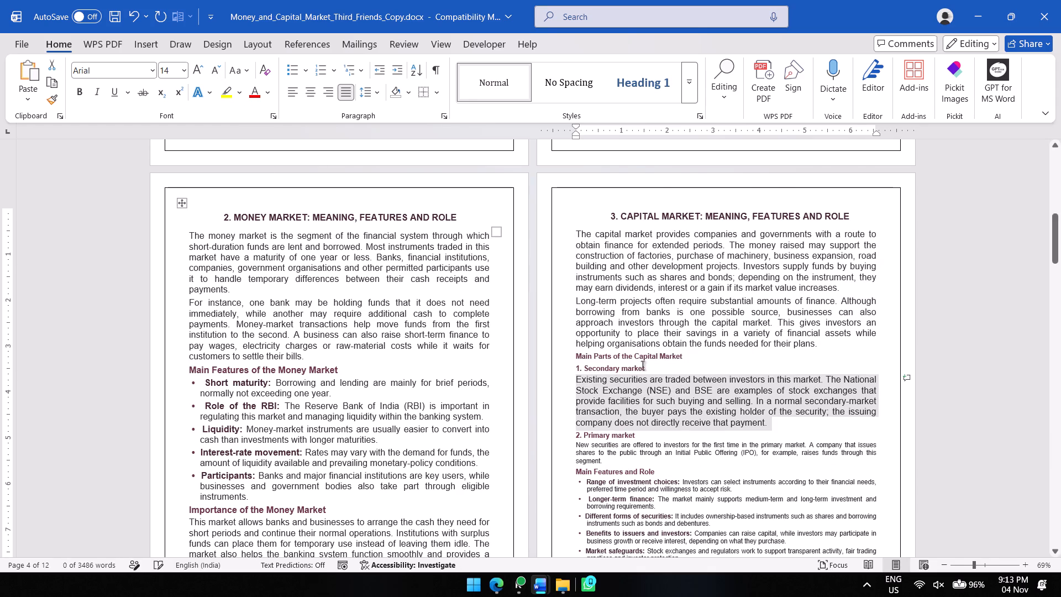
# Increase the font size of the paragraph under "2. Primary market" to 14.
pyautogui.scroll(-2, 643, 365)
pyautogui.moveTo(601, 376); pyautogui.dragTo(599, 376)
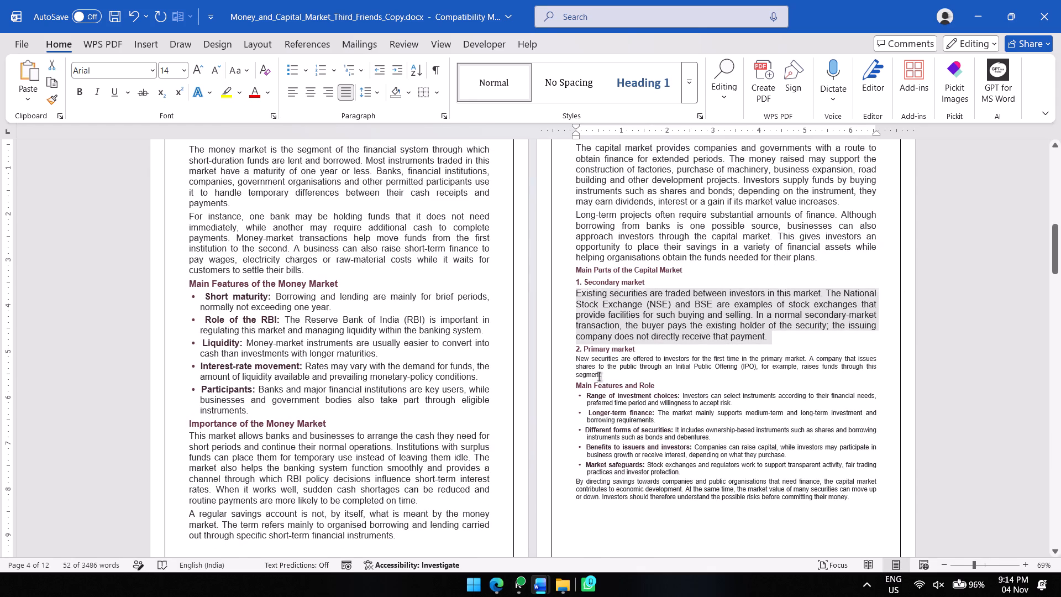
pyautogui.moveTo(599, 376); pyautogui.dragTo(574, 360)
pyautogui.doubleClick(195, 66)
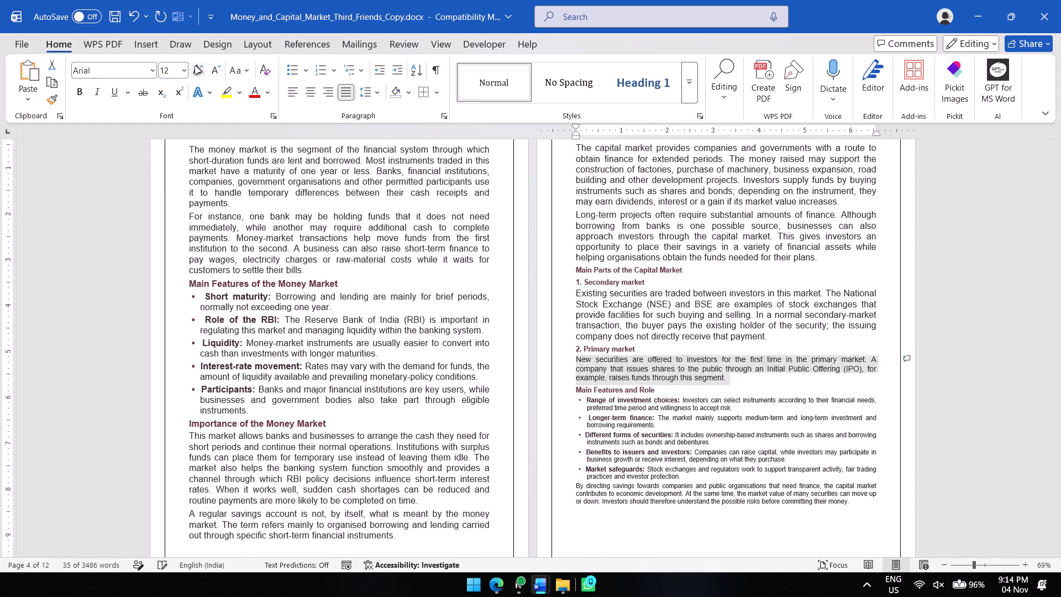
pyautogui.click(195, 66)
# Increase the font size of the bullet points and closing paragraph under "Main Features and Role" to 14.
pyautogui.scroll(-2, 566, 368)
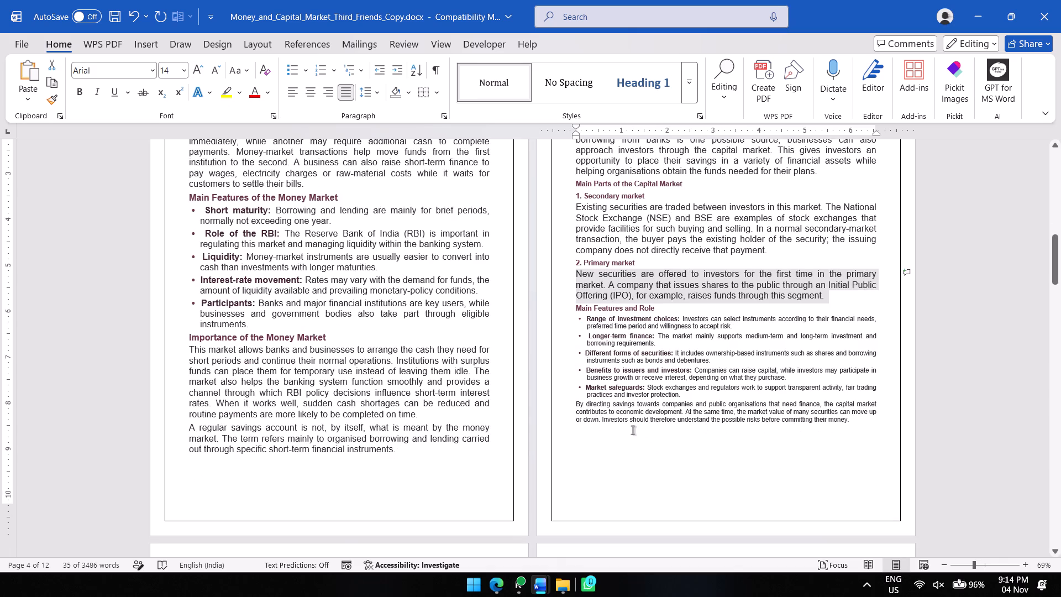
pyautogui.moveTo(633, 430); pyautogui.dragTo(575, 316)
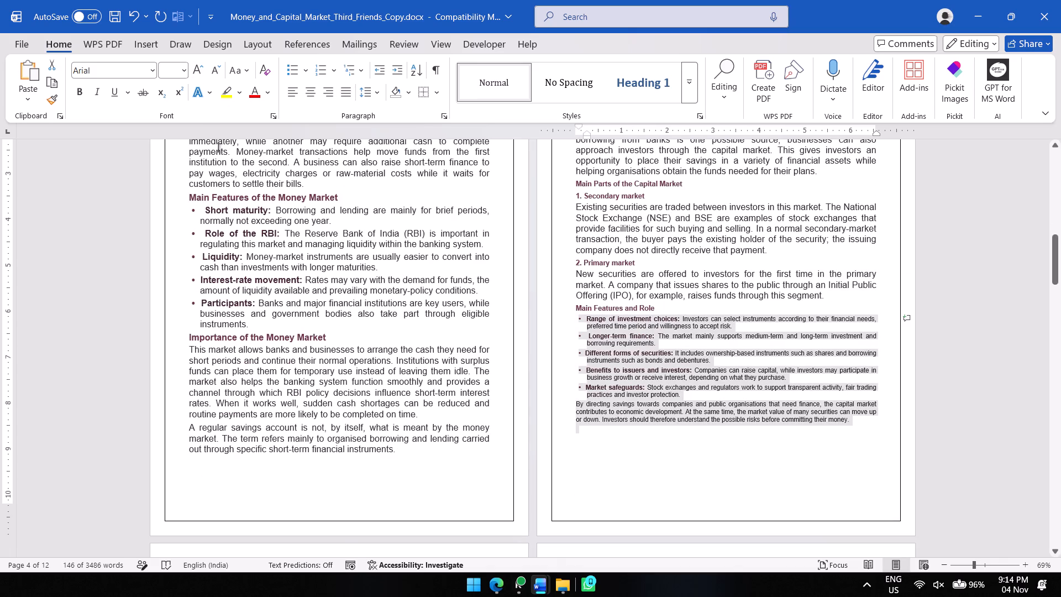
pyautogui.doubleClick(195, 71)
pyautogui.click(613, 440)
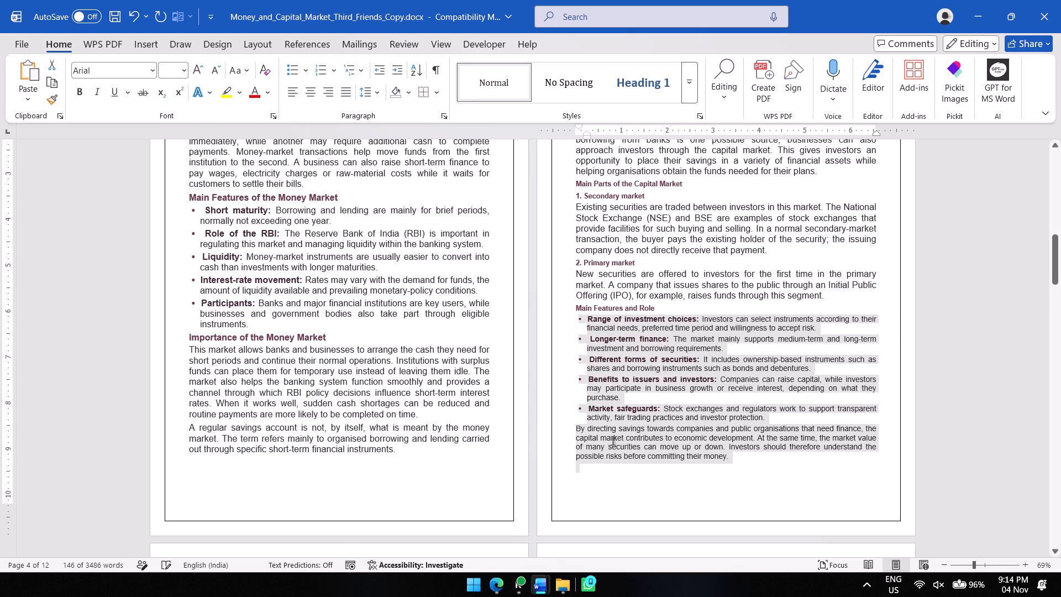
pyautogui.moveTo(647, 476); pyautogui.dragTo(578, 377)
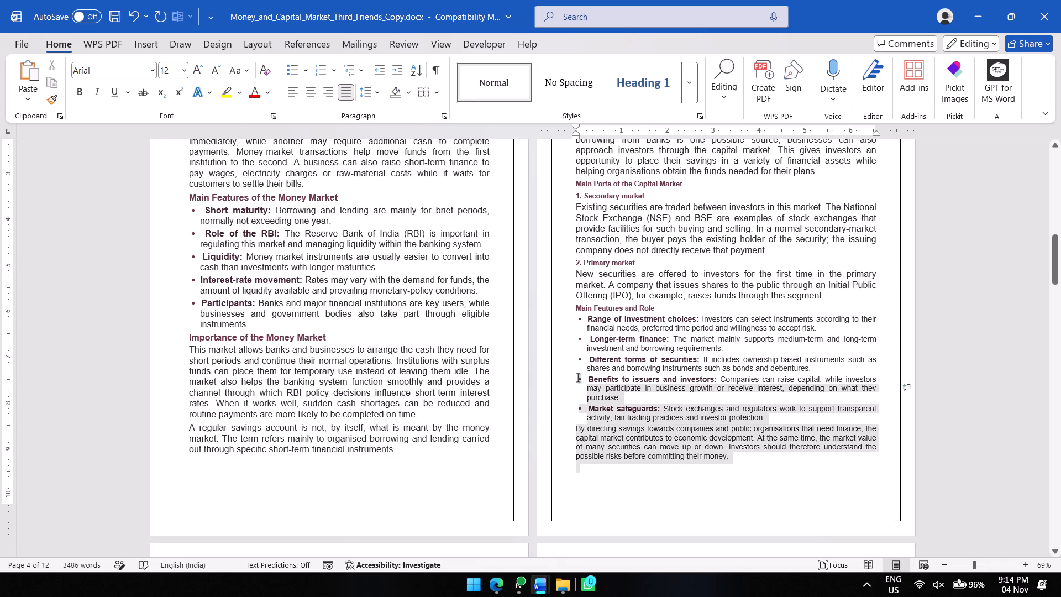
pyautogui.moveTo(578, 377); pyautogui.dragTo(560, 319)
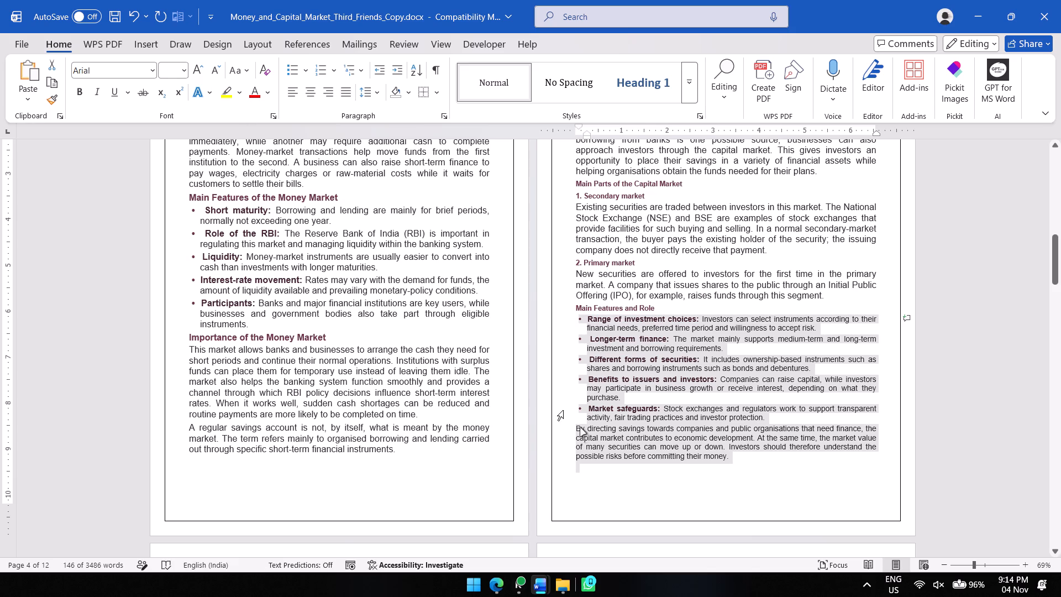
pyautogui.click(625, 475)
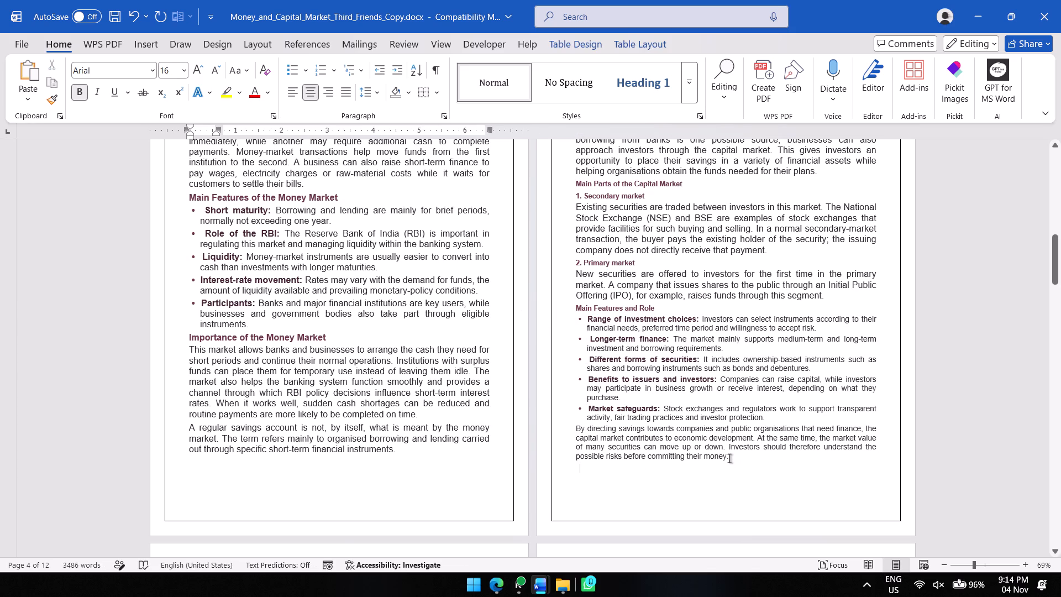
pyautogui.moveTo(728, 459); pyautogui.dragTo(550, 317)
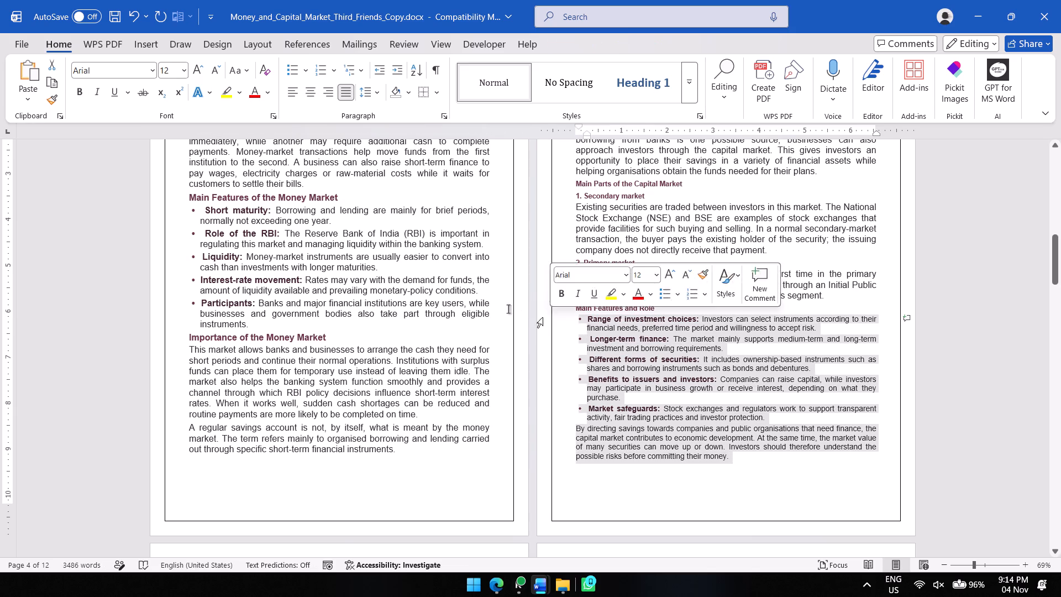
pyautogui.click(198, 70)
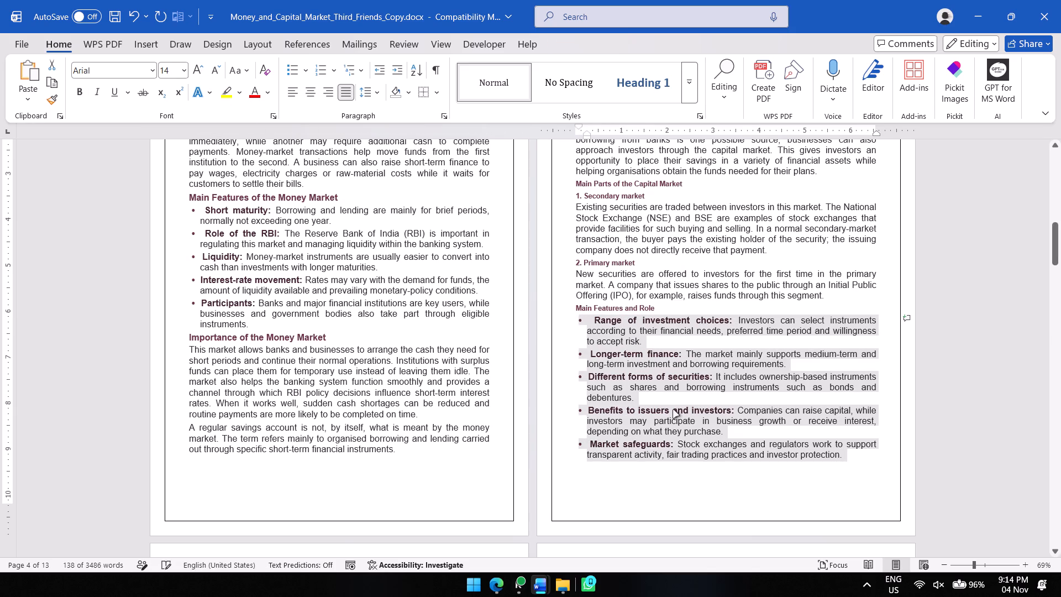
pyautogui.click(673, 410)
# Increase the font size of the heading "Main Features and Role" to 12.
pyautogui.moveTo(658, 302); pyautogui.dragTo(607, 300)
pyautogui.click(649, 311)
pyautogui.moveTo(661, 311); pyautogui.dragTo(577, 307)
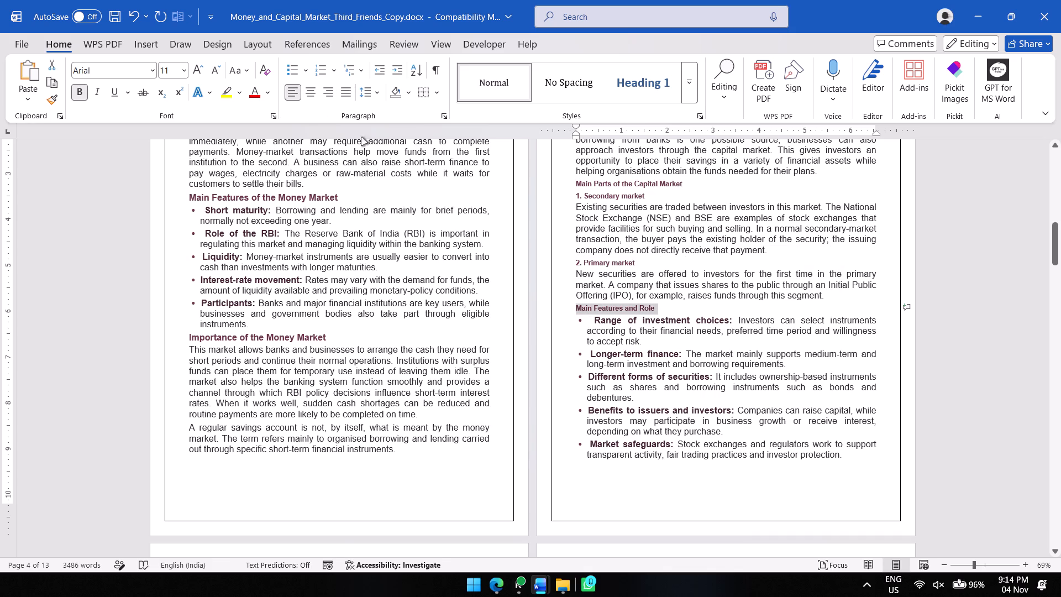
pyautogui.click(195, 64)
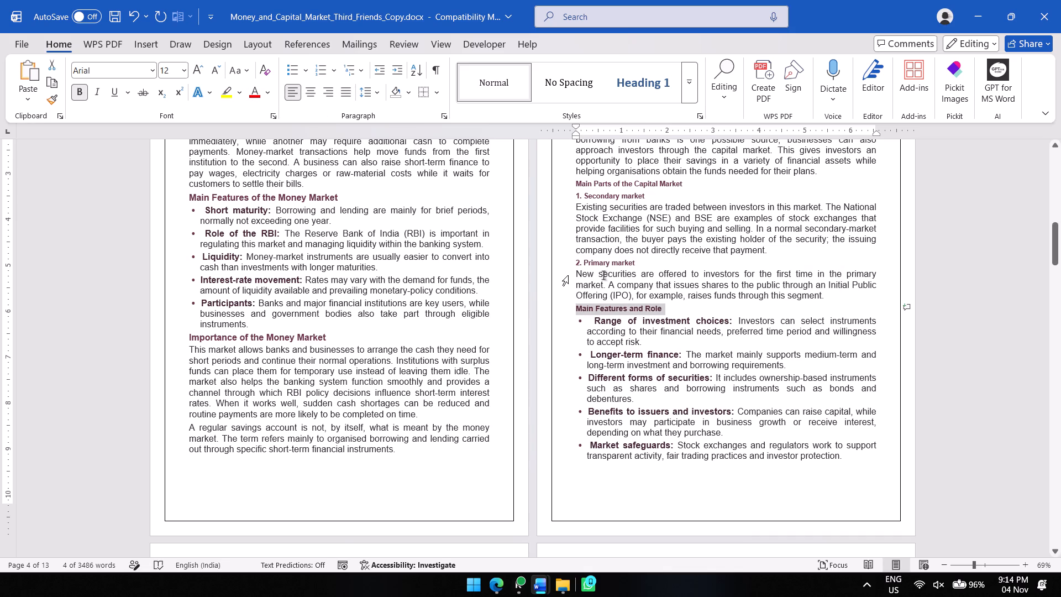
# Increase the font size of the heading "Main Parts of the Capital Market" to 14.
pyautogui.scroll(4, 612, 273)
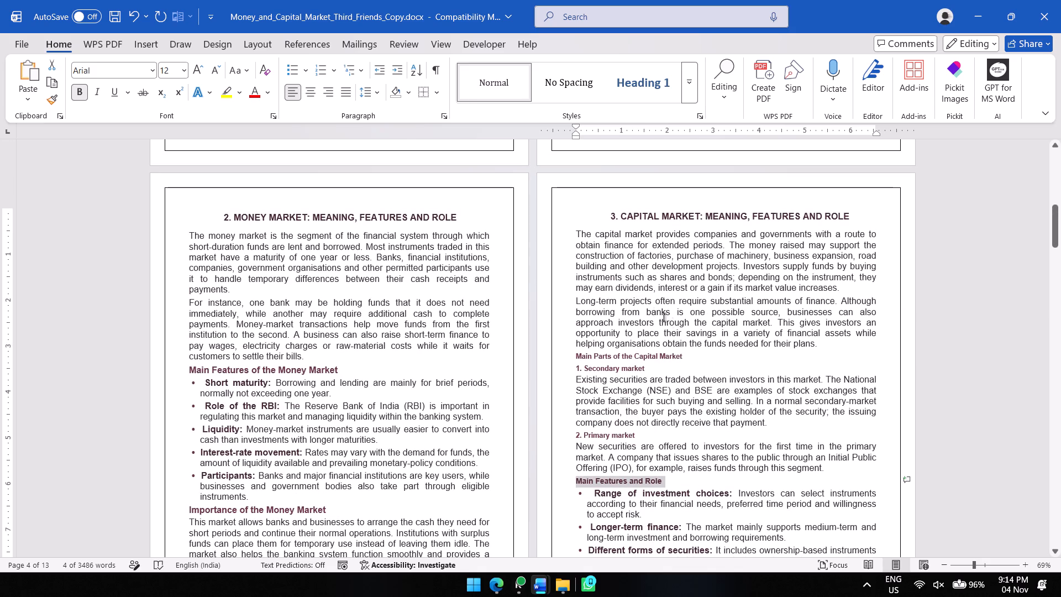
pyautogui.moveTo(686, 358); pyautogui.dragTo(576, 352)
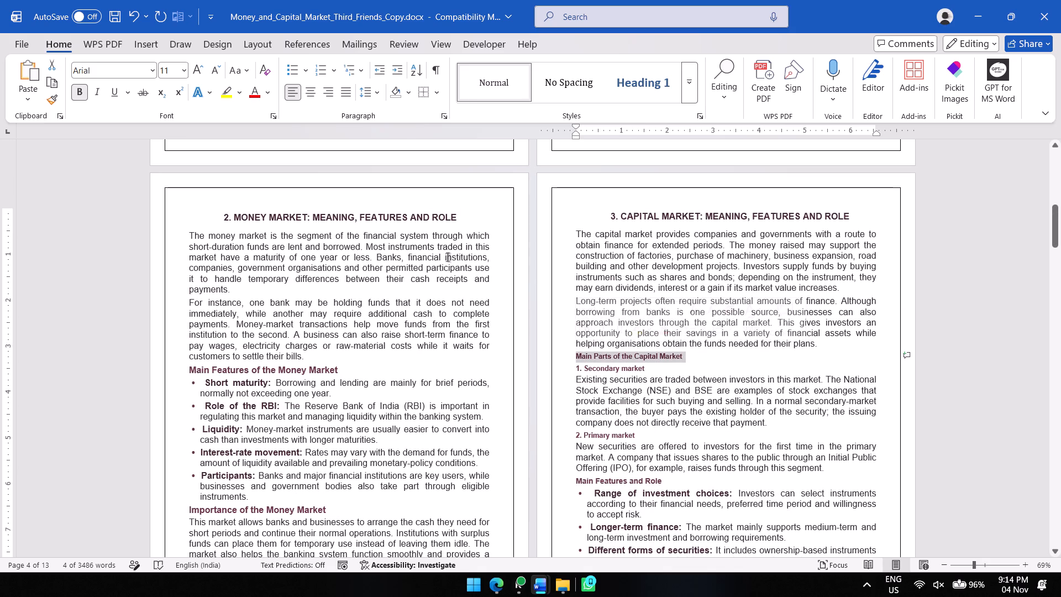
pyautogui.click(190, 67)
pyautogui.click(197, 67)
# Reduce the bottom page margin slightly on the capital market page to make room for its overflowing closing paragraph.
pyautogui.scroll(-3, 643, 418)
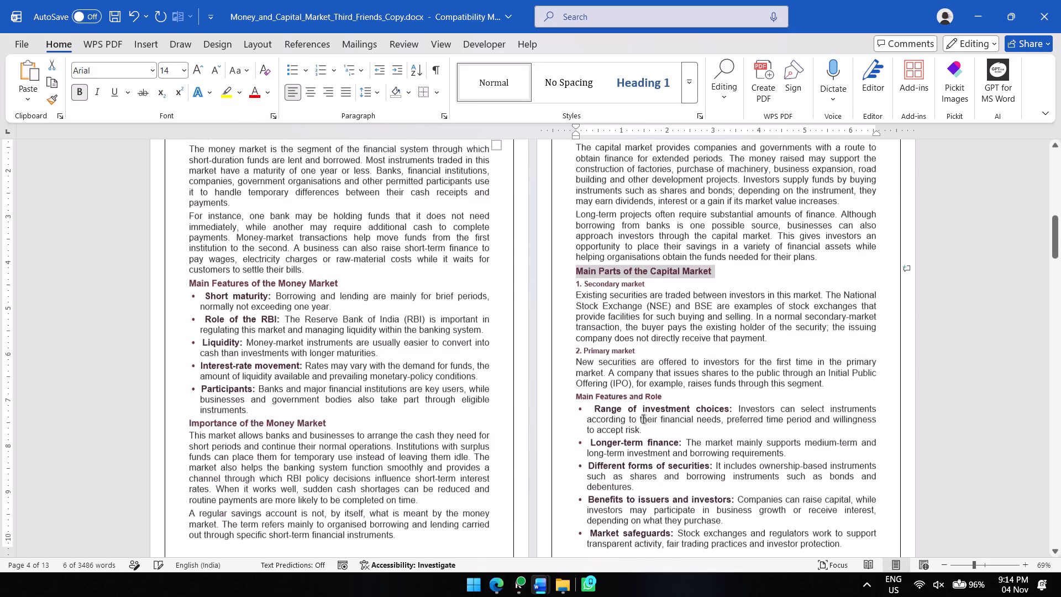
pyautogui.scroll(-7, 643, 418)
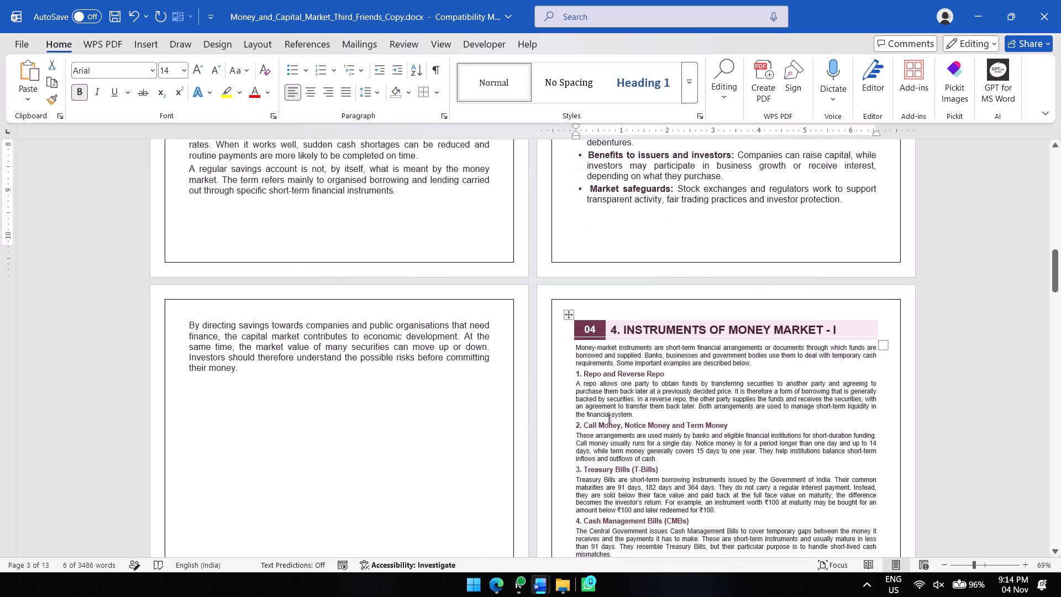
pyautogui.scroll(2, 609, 418)
pyautogui.click(616, 326)
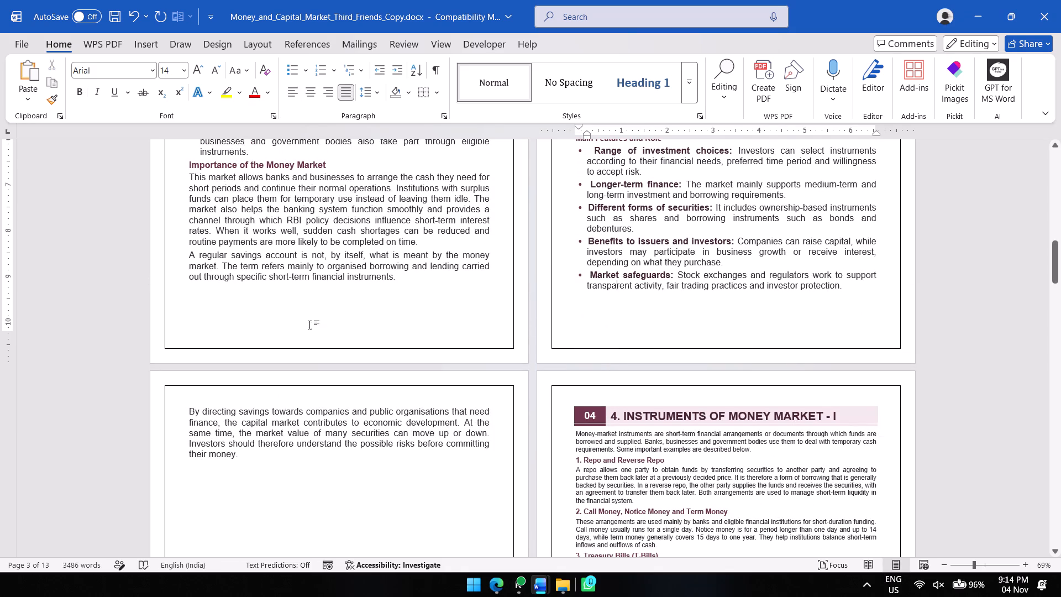
pyautogui.click(848, 289)
pyautogui.moveTo(8, 334); pyautogui.dragTo(9, 334)
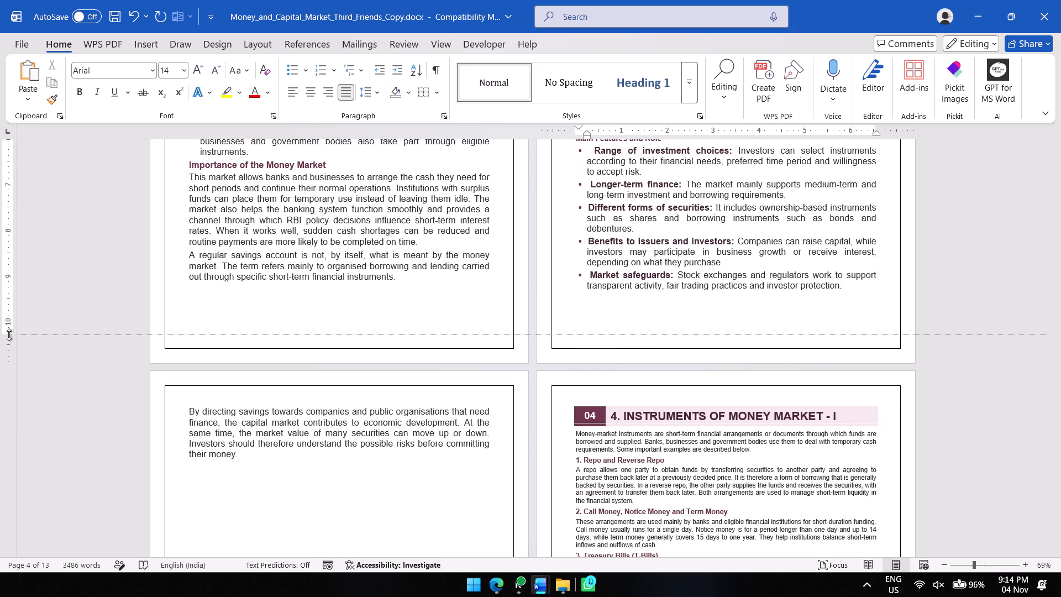
pyautogui.moveTo(9, 334); pyautogui.dragTo(9, 349)
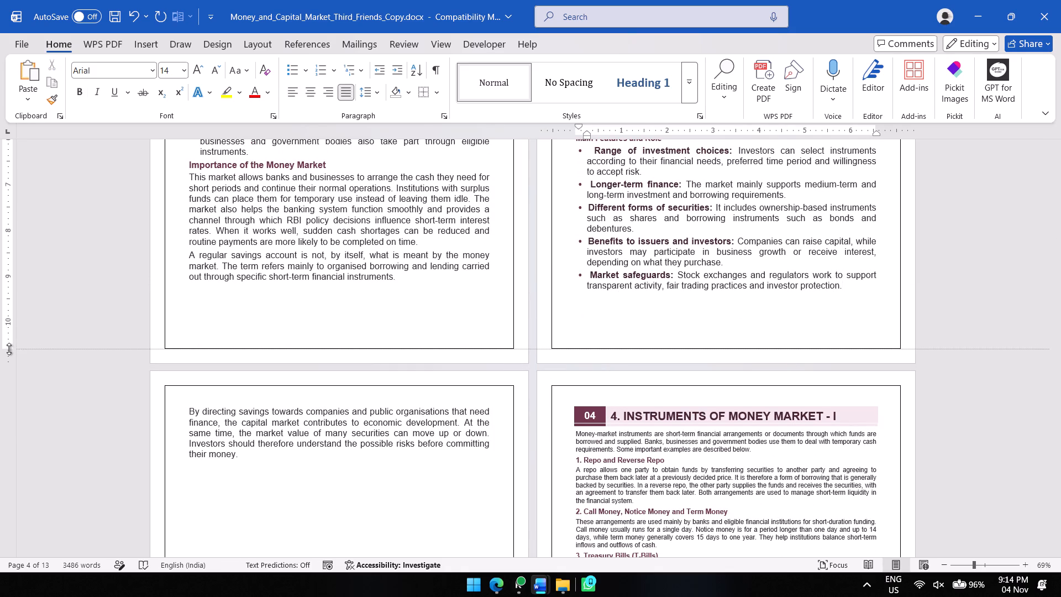
pyautogui.moveTo(9, 349); pyautogui.dragTo(9, 342)
# Set line spacing to 1.0 and remove the space after paragraphs from the capital market introduction through "Main Parts of the Capital Market".
pyautogui.scroll(3, 595, 391)
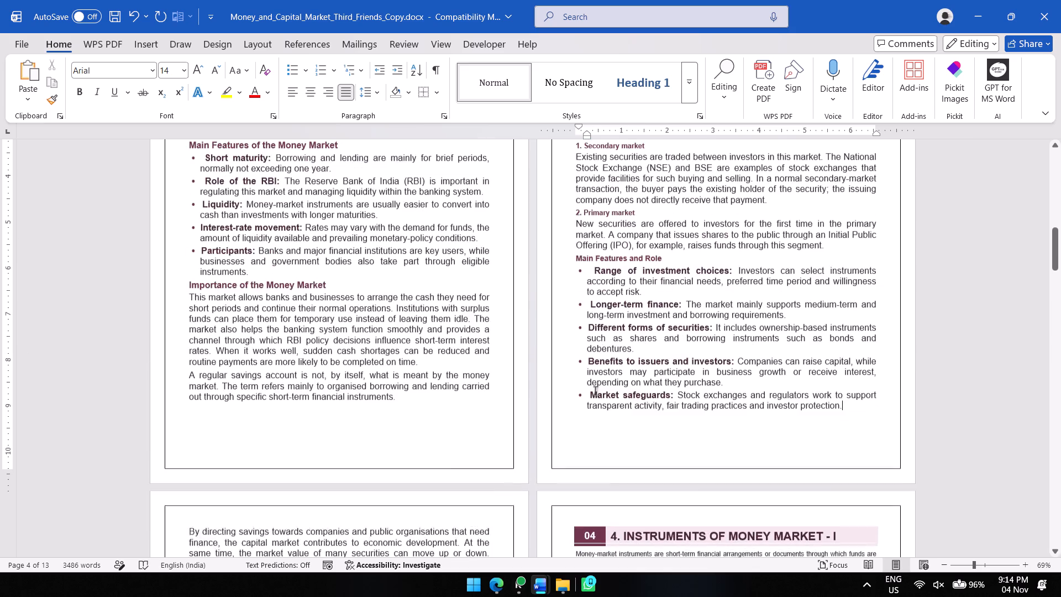
pyautogui.scroll(8, 595, 390)
pyautogui.scroll(-3, 595, 390)
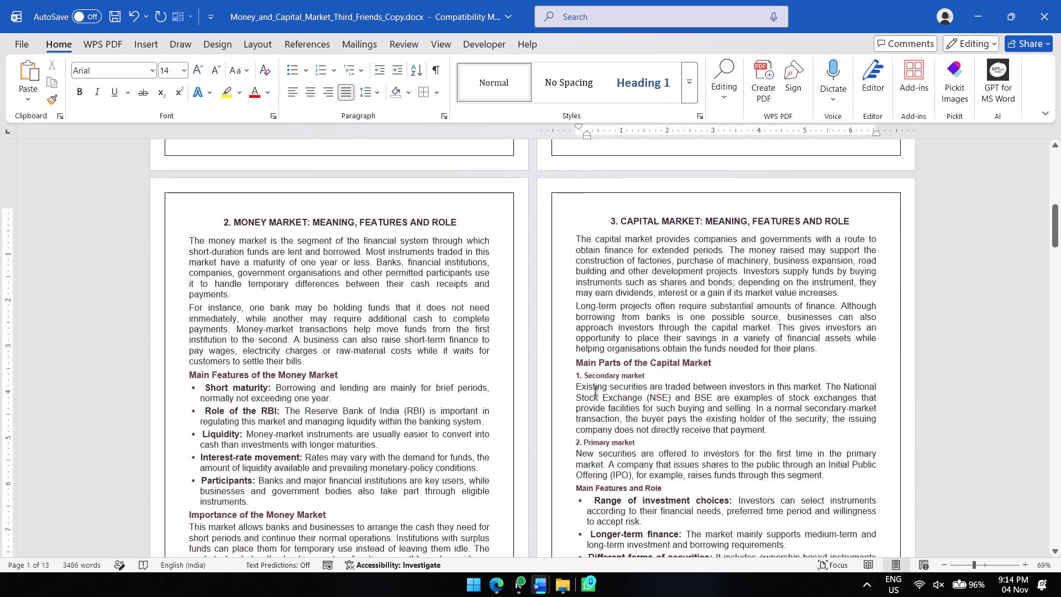
pyautogui.moveTo(832, 353); pyautogui.dragTo(663, 300)
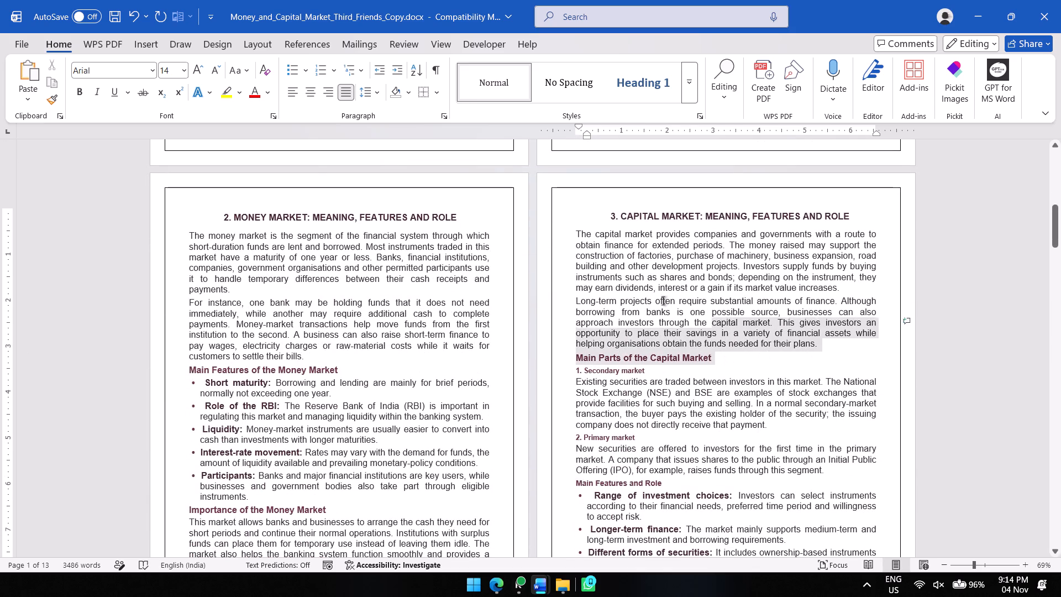
pyautogui.moveTo(663, 300); pyautogui.dragTo(575, 234)
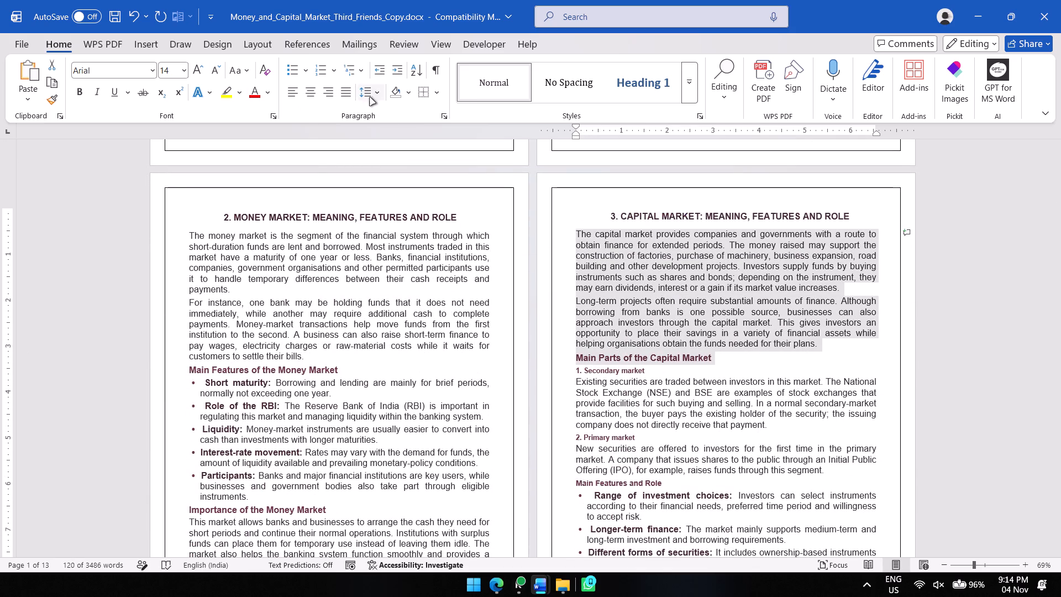
pyautogui.click(370, 97)
pyautogui.click(371, 102)
pyautogui.click(369, 92)
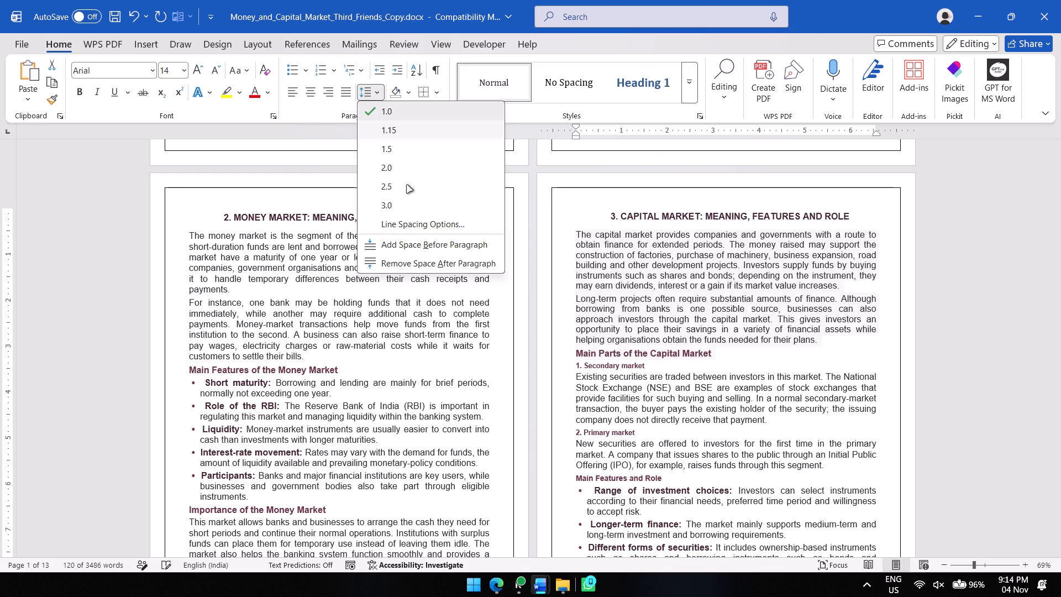
pyautogui.click(463, 264)
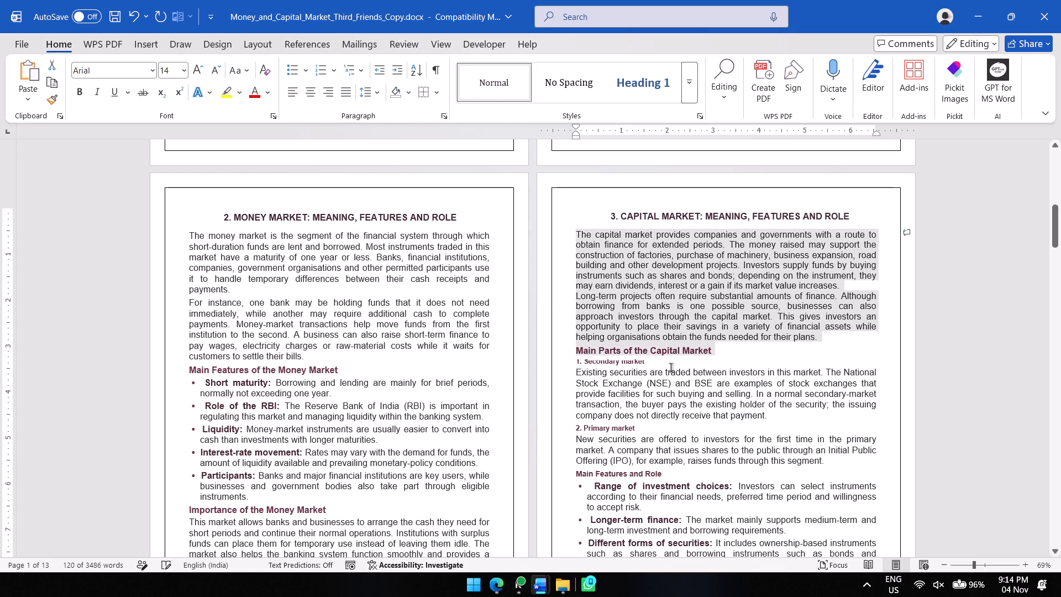
# Set line spacing to 1.0 and remove the space after paragraphs for the "Main Features and Role" bullets and closing paragraph.
pyautogui.scroll(-2, 672, 368)
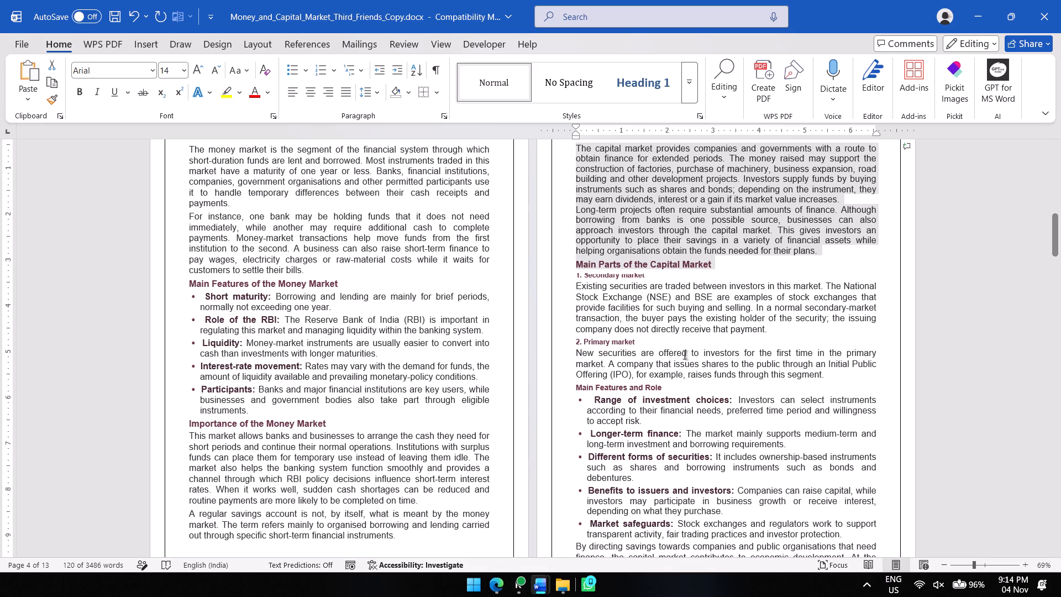
pyautogui.scroll(-2, 695, 378)
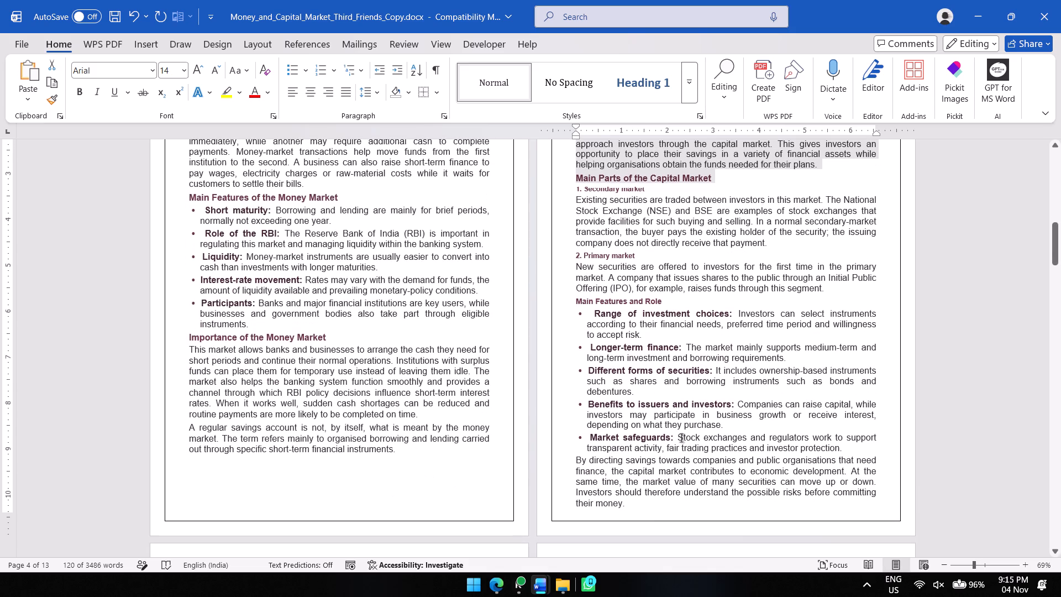
pyautogui.moveTo(637, 507); pyautogui.dragTo(582, 316)
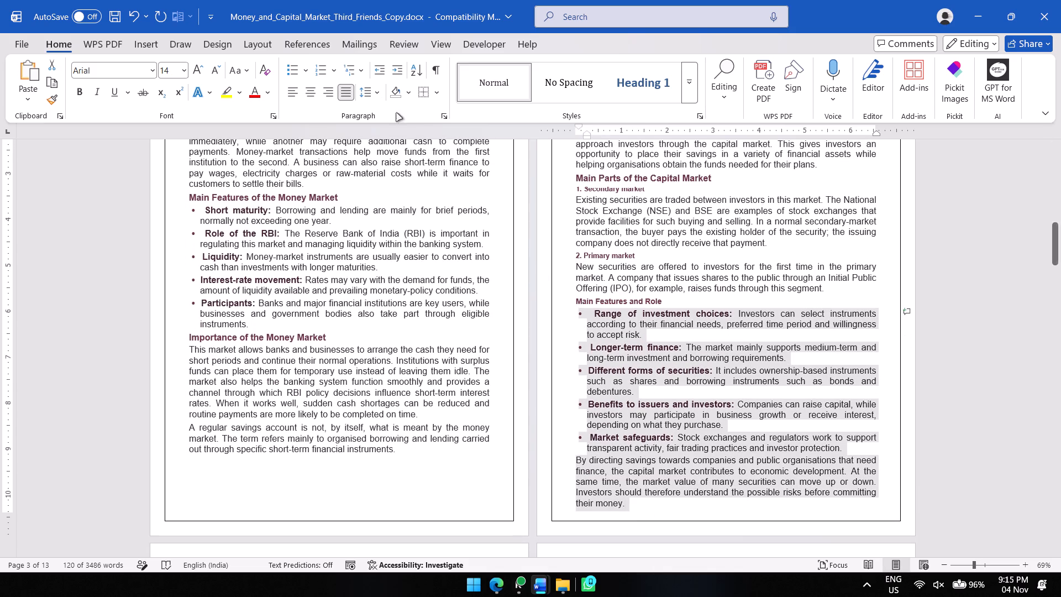
pyautogui.click(376, 93)
pyautogui.click(385, 117)
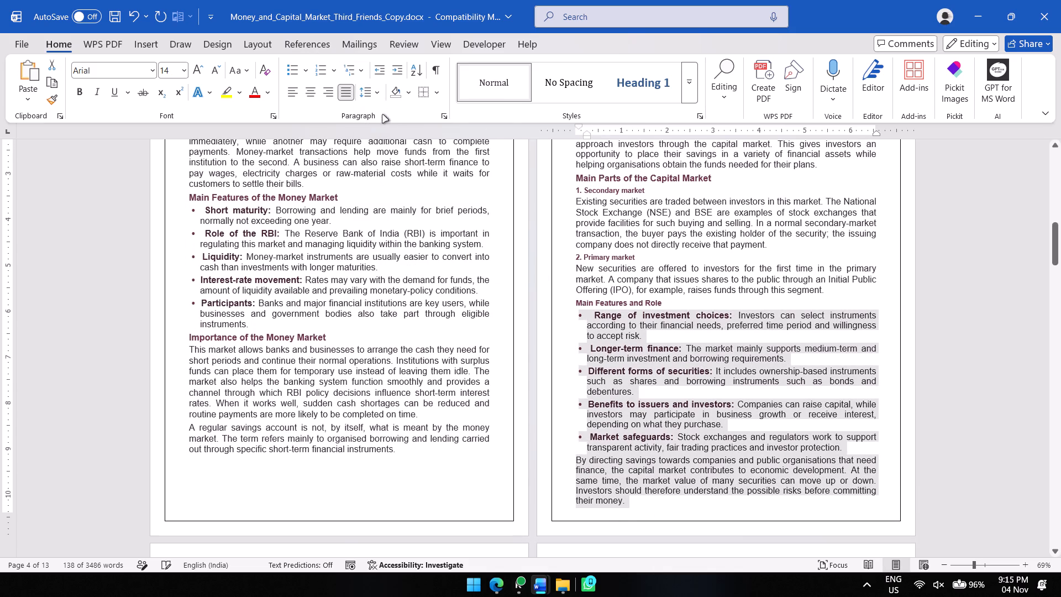
pyautogui.click(374, 98)
pyautogui.click(419, 266)
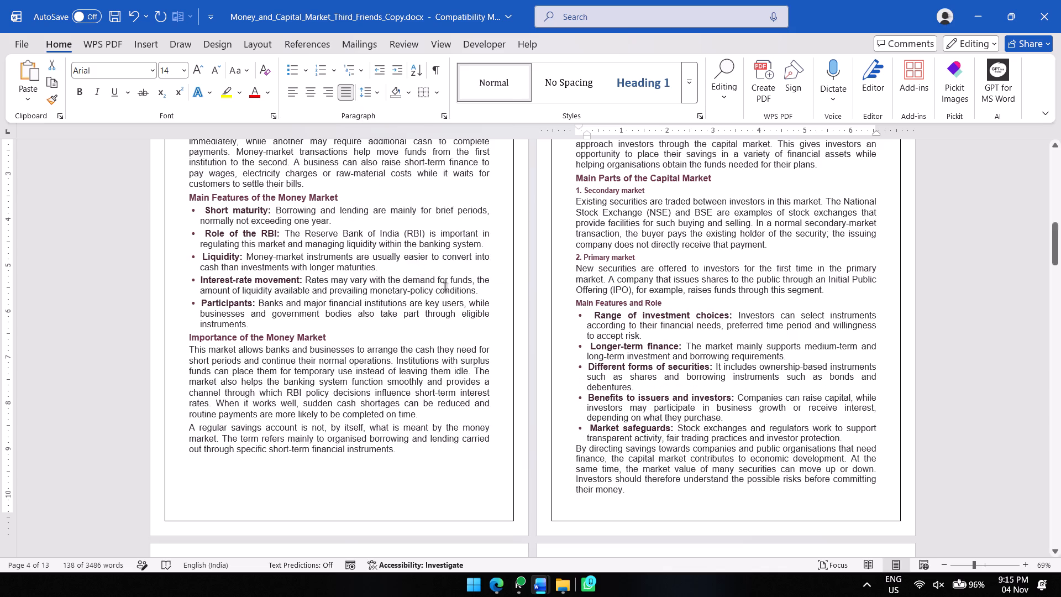
# Remove the space before paragraphs from the heading "1. Secondary market" through the heading "Main Features and Role".
pyautogui.moveTo(769, 298); pyautogui.dragTo(554, 202)
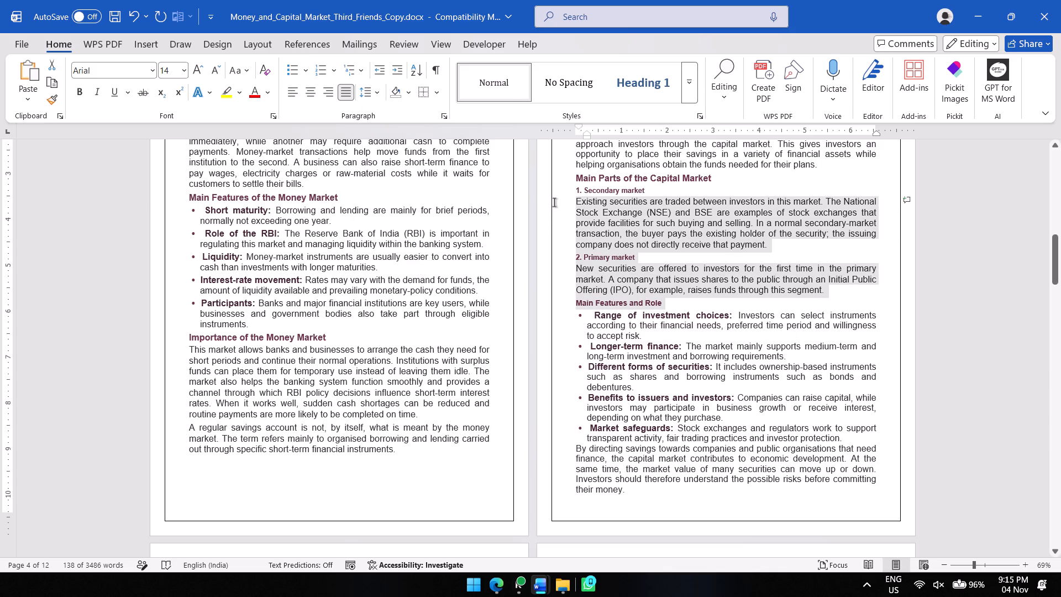
pyautogui.moveTo(554, 202); pyautogui.dragTo(558, 188)
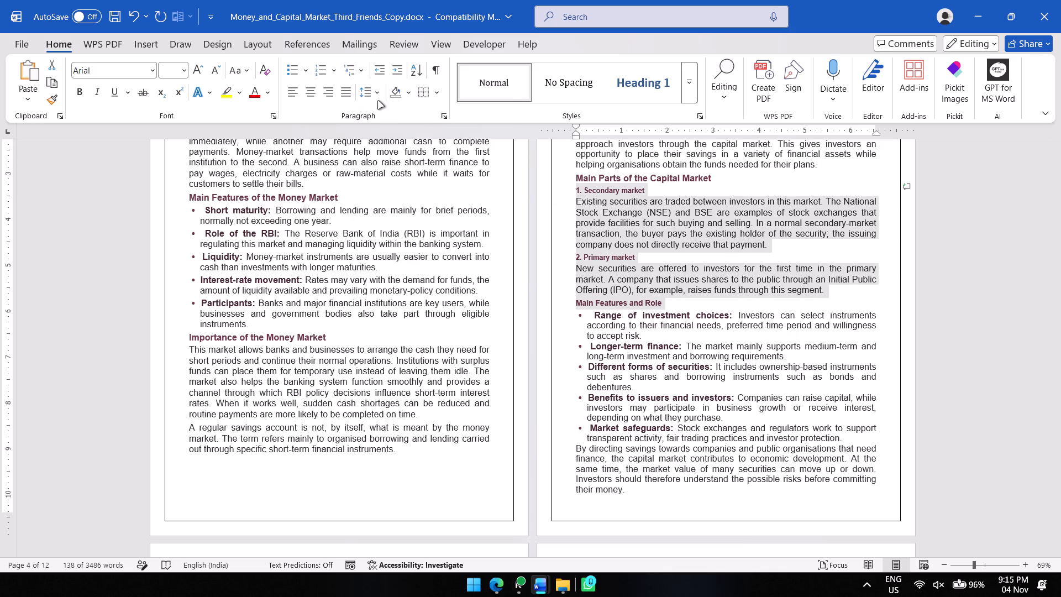
pyautogui.doubleClick(378, 101)
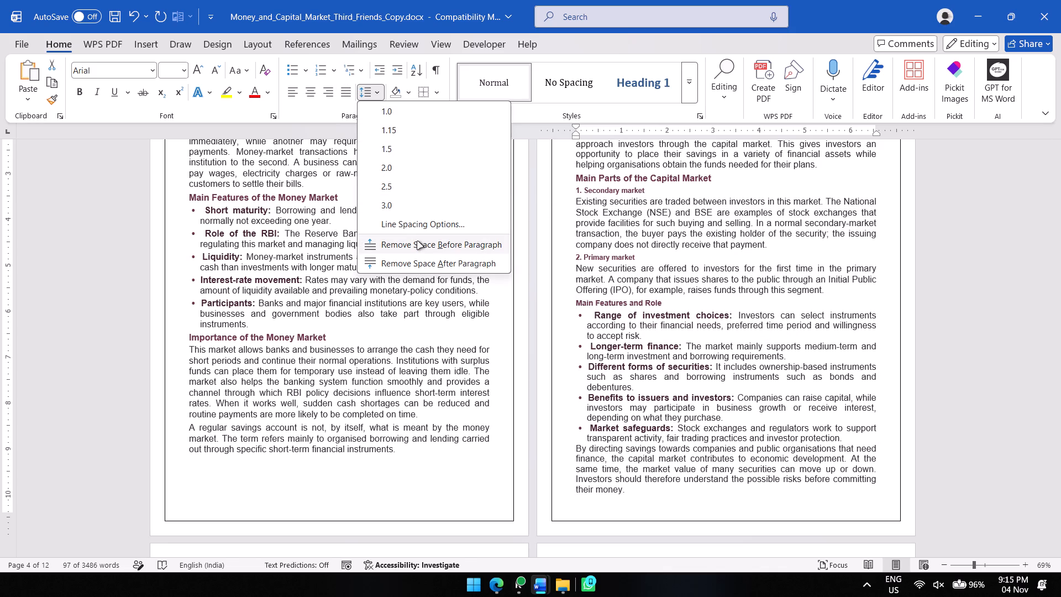
pyautogui.click(418, 242)
pyautogui.click(635, 204)
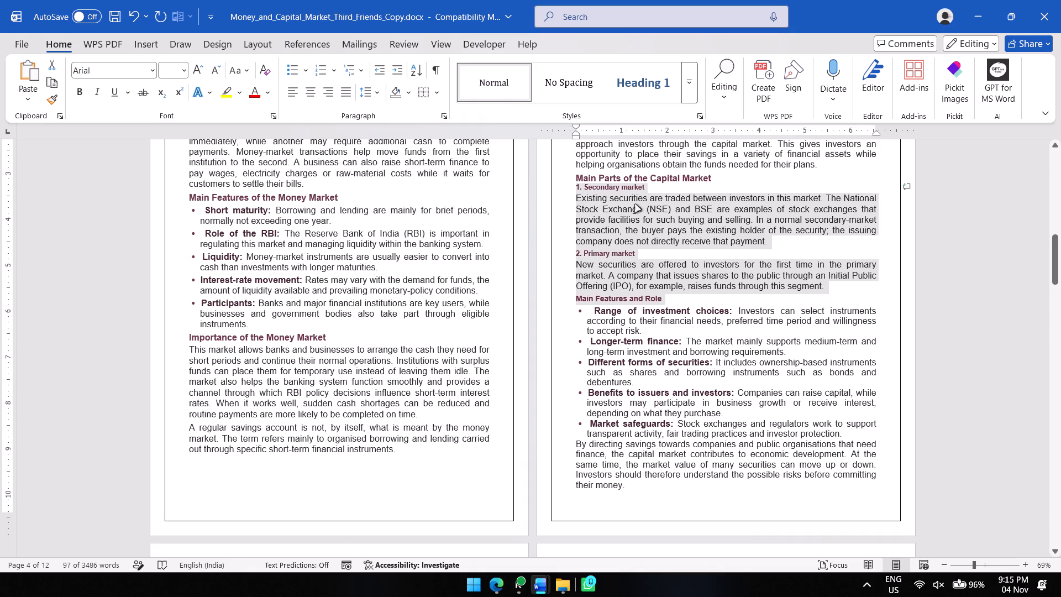
# Increase the font size of the heading "1. Secondary market" to 14.
pyautogui.moveTo(648, 187); pyautogui.dragTo(572, 186)
pyautogui.doubleClick(202, 67)
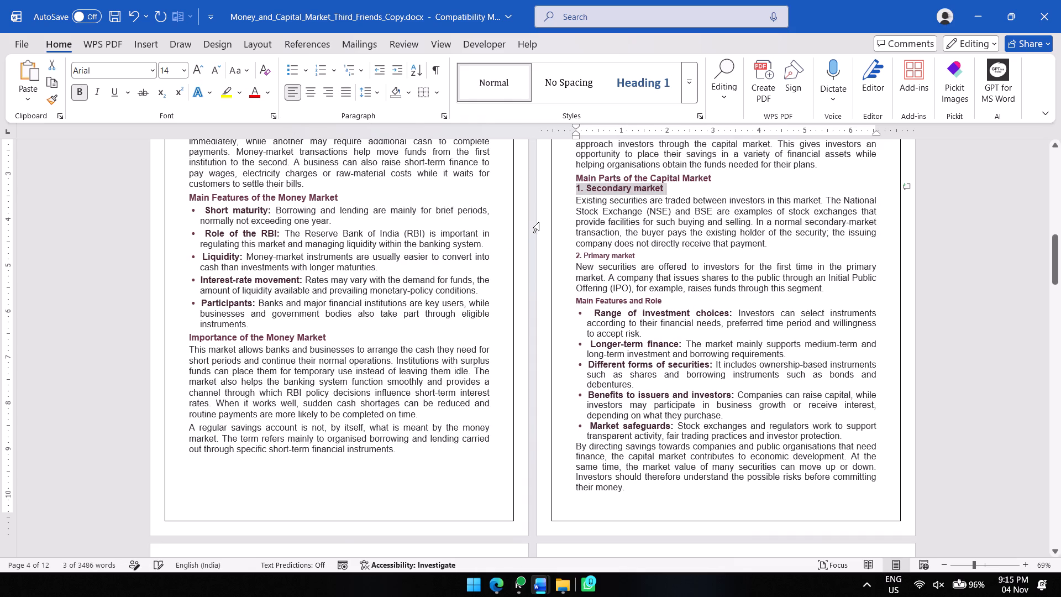
# Increase the font size of the heading "2. Primary market" to 14.
pyautogui.moveTo(637, 257); pyautogui.dragTo(567, 253)
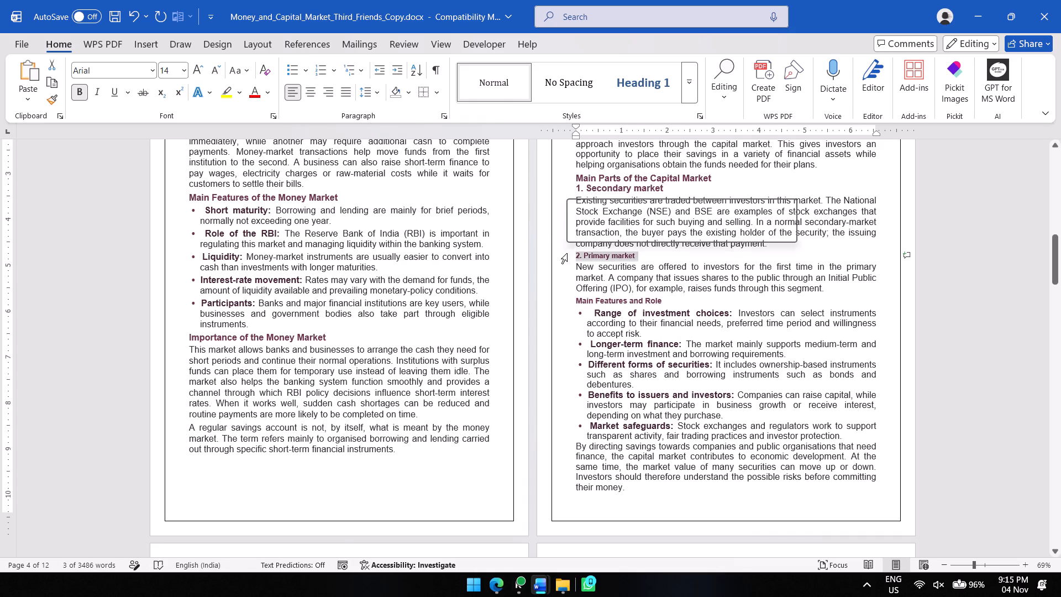
pyautogui.click(197, 67)
pyautogui.click(197, 67)
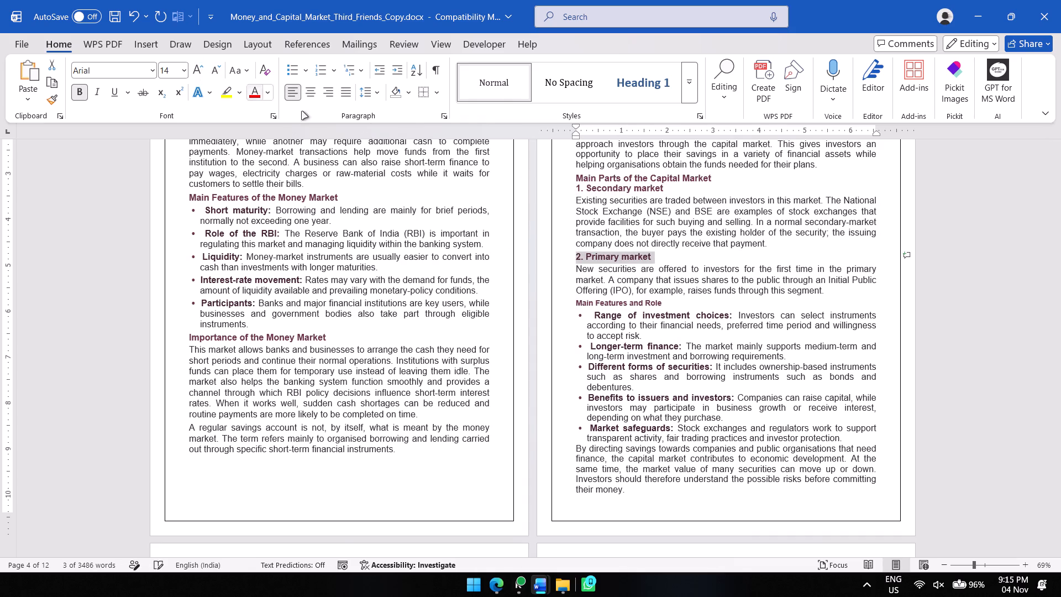
pyautogui.click(632, 309)
# Remove the cell shading from the title rows "4. INSTRUMENTS OF MONEY MARKET - I" and "5. INSTRUMENTS OF MONEY MARKET - II".
pyautogui.scroll(1, 634, 311)
pyautogui.scroll(-5, 634, 311)
pyautogui.scroll(-3, 596, 355)
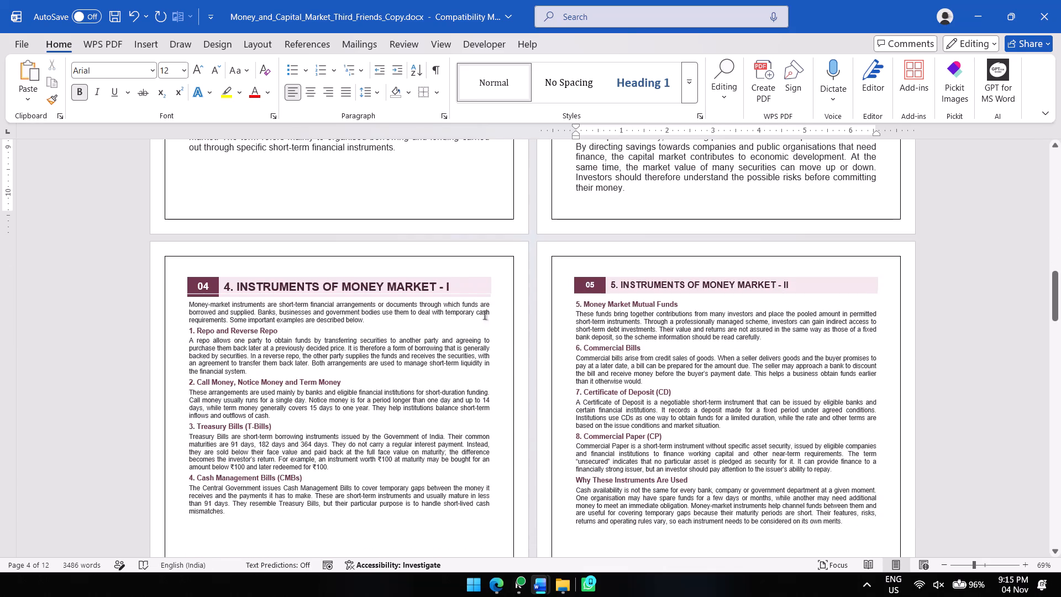
pyautogui.moveTo(475, 287); pyautogui.dragTo(200, 268)
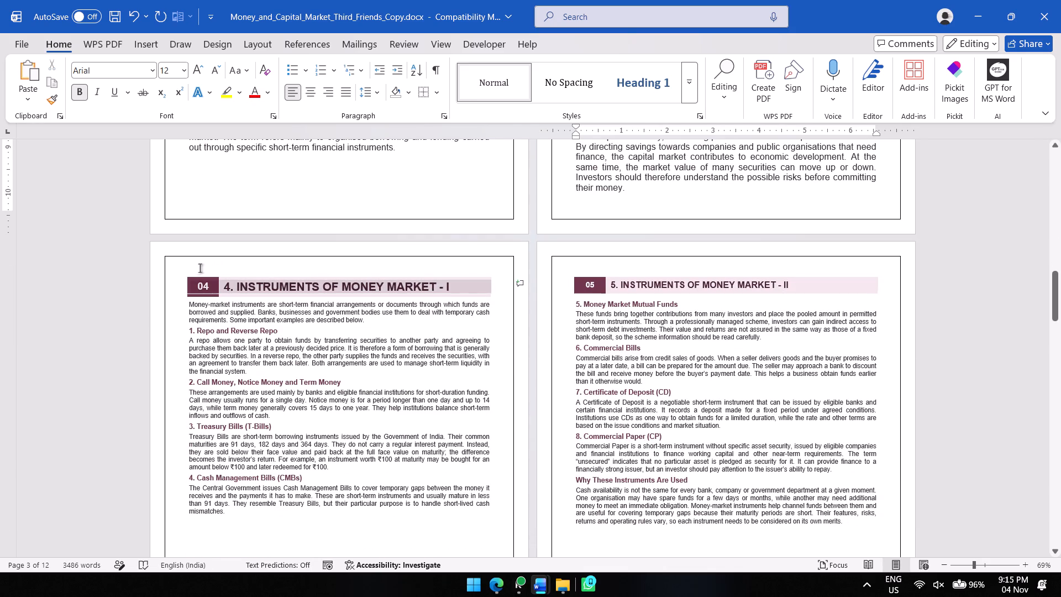
pyautogui.moveTo(200, 268); pyautogui.dragTo(196, 269)
pyautogui.click(585, 49)
pyautogui.click(628, 46)
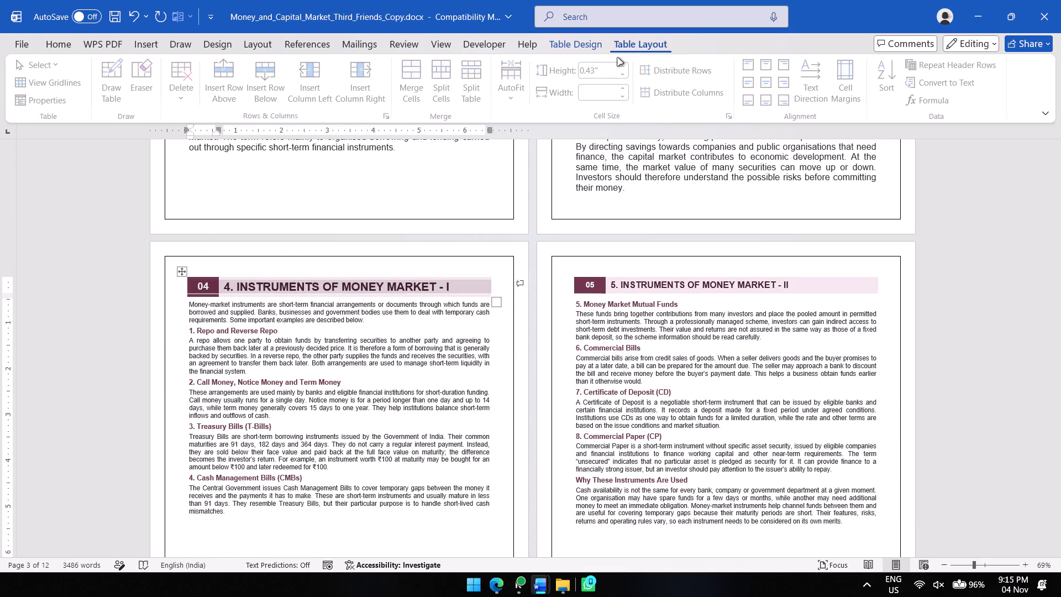
pyautogui.click(574, 41)
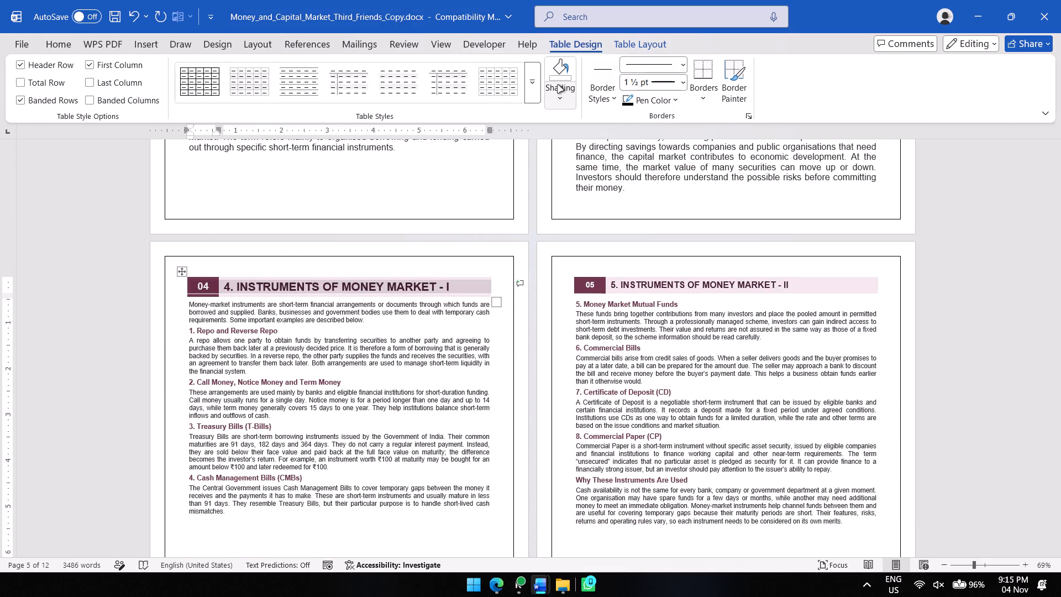
pyautogui.click(554, 62)
pyautogui.moveTo(824, 284); pyautogui.dragTo(618, 276)
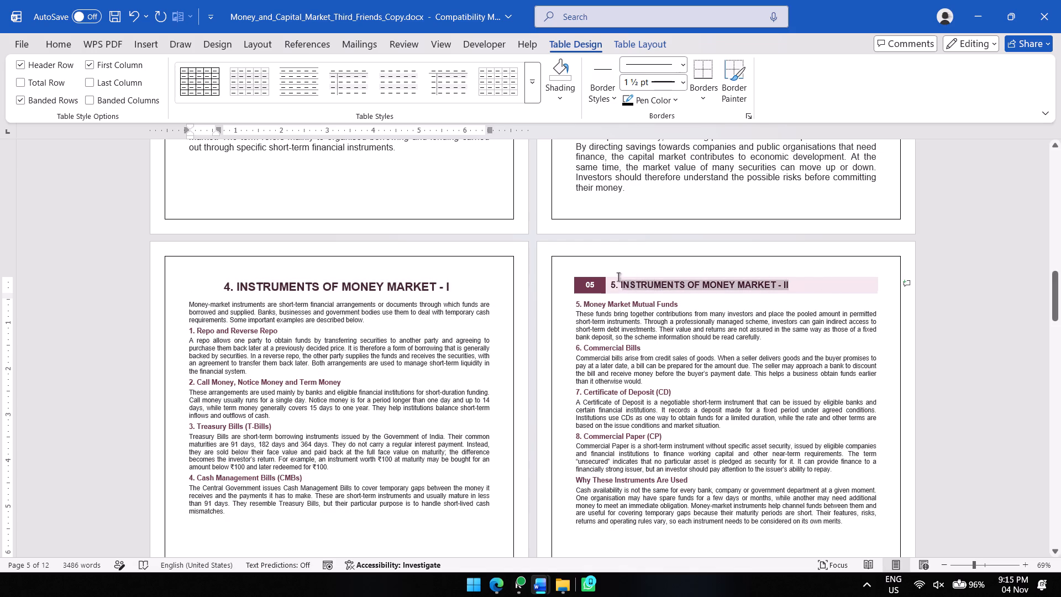
pyautogui.moveTo(618, 276); pyautogui.dragTo(584, 276)
pyautogui.click(562, 65)
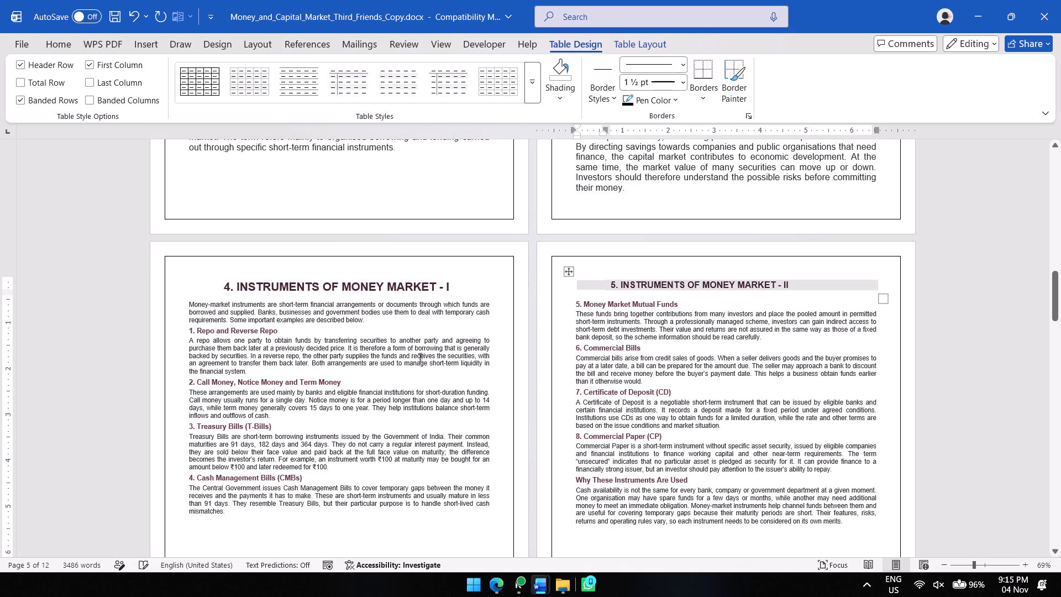
# Increase the introductory paragraph under "4. INSTRUMENTS OF MONEY MARKET - I" to font size 14.
pyautogui.click(392, 366)
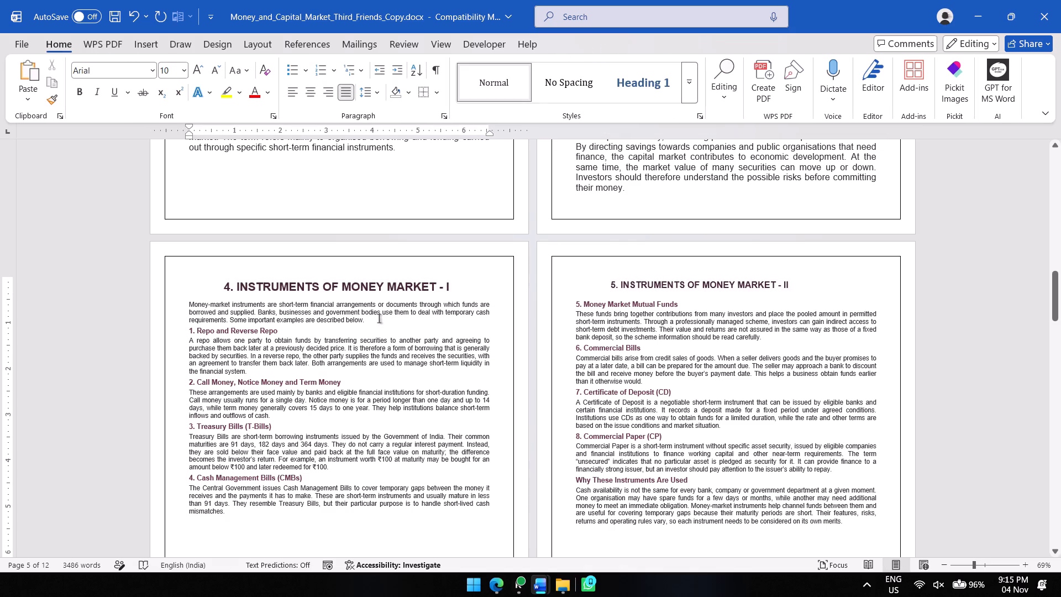
pyautogui.moveTo(379, 318); pyautogui.dragTo(187, 297)
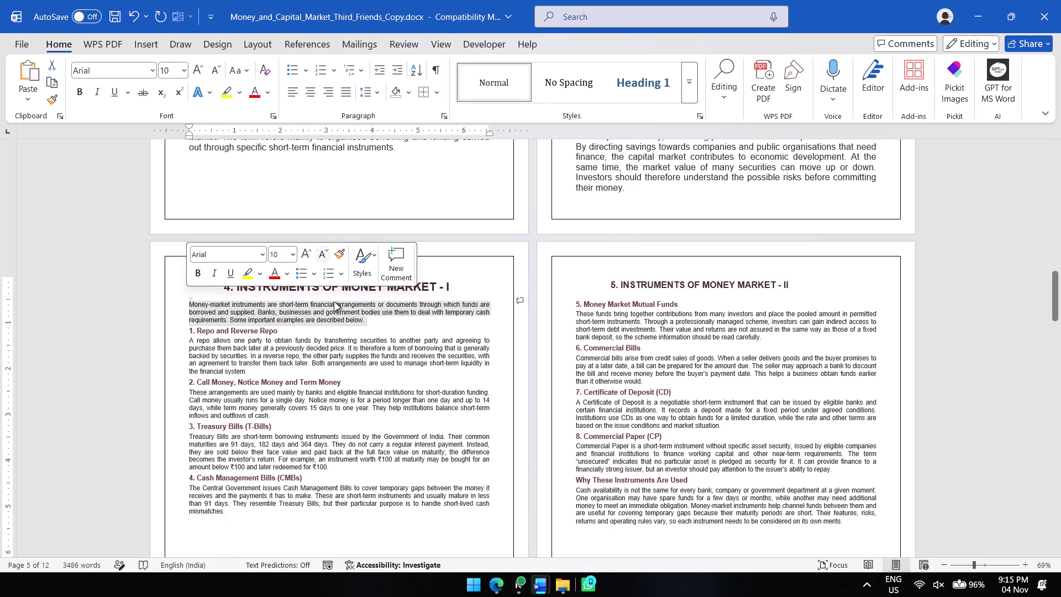
pyautogui.click(354, 324)
pyautogui.moveTo(369, 323); pyautogui.dragTo(187, 307)
pyautogui.click(198, 74)
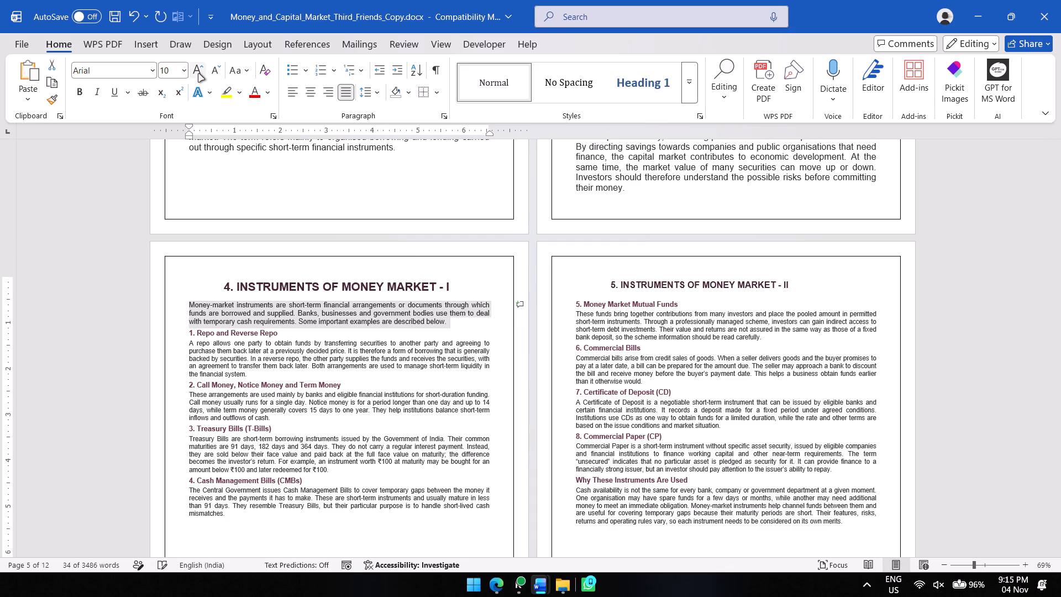
pyautogui.click(198, 74)
pyautogui.click(198, 74)
# Increase the body paragraphs under "1. Repo and Reverse Repo" and "2. Call Money, Notice Money and Term Money" to size 14.
pyautogui.scroll(-1, 293, 326)
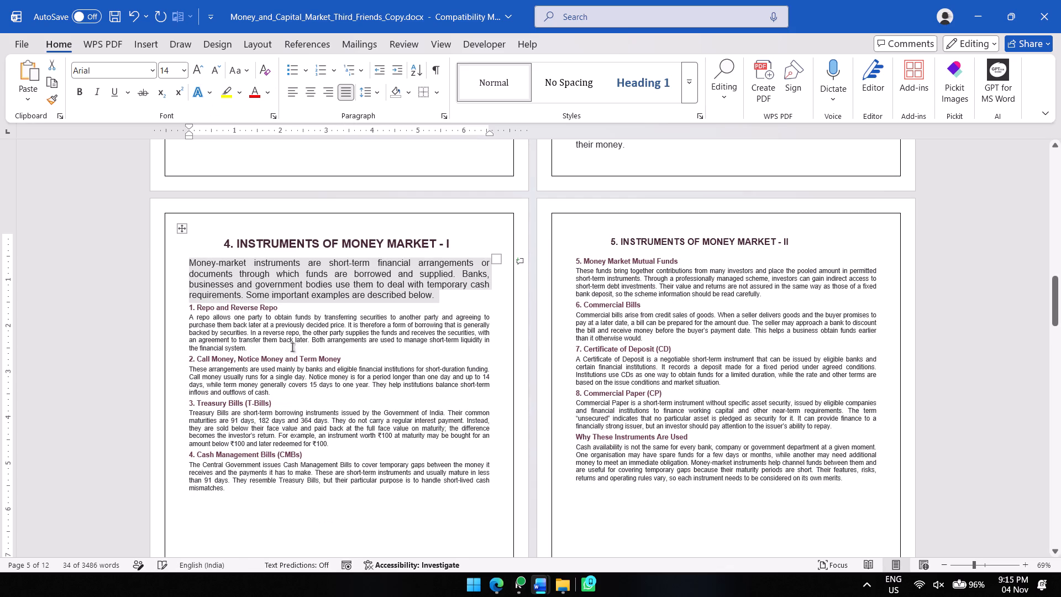
pyautogui.moveTo(254, 346); pyautogui.dragTo(194, 321)
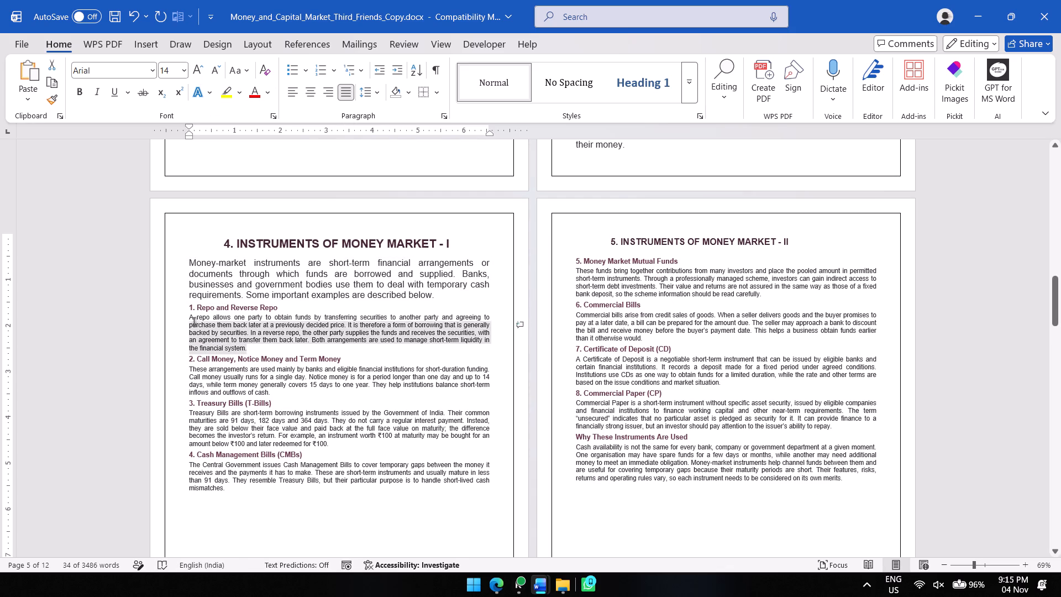
pyautogui.moveTo(194, 321); pyautogui.dragTo(190, 317)
pyautogui.doubleClick(193, 74)
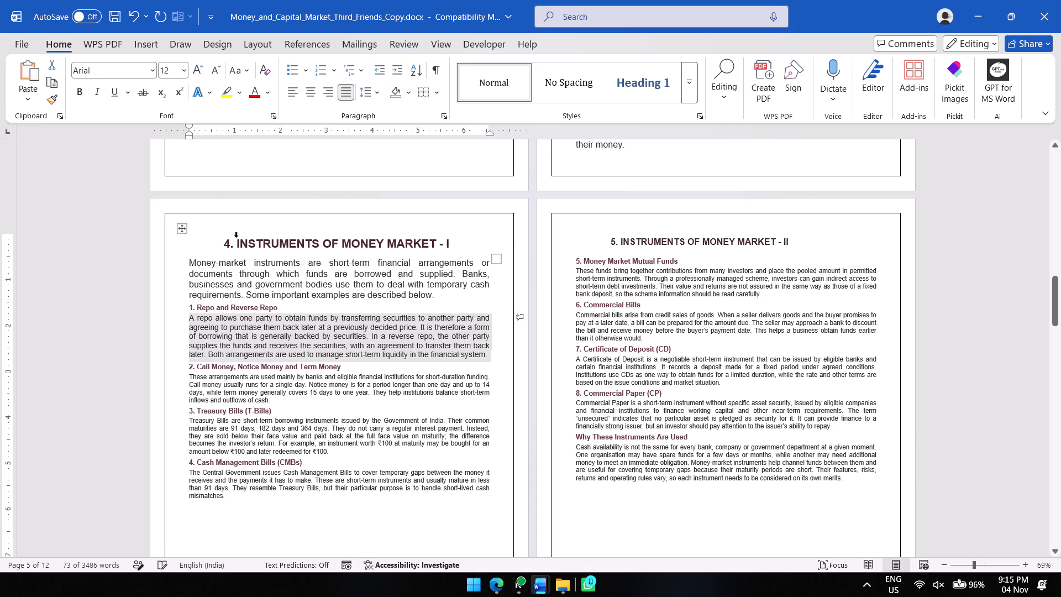
pyautogui.click(203, 70)
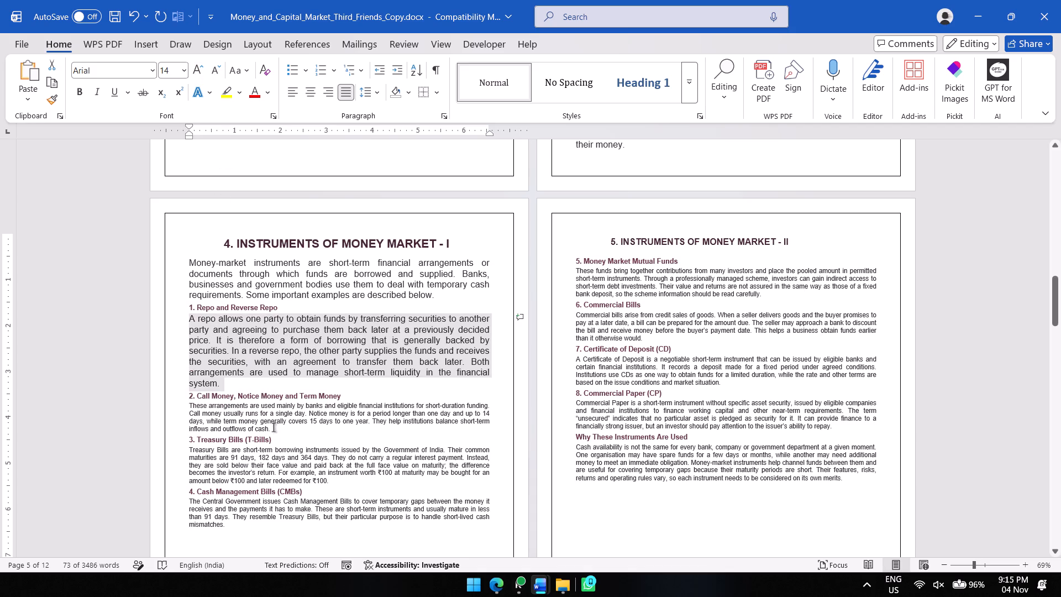
pyautogui.moveTo(274, 427); pyautogui.dragTo(188, 403)
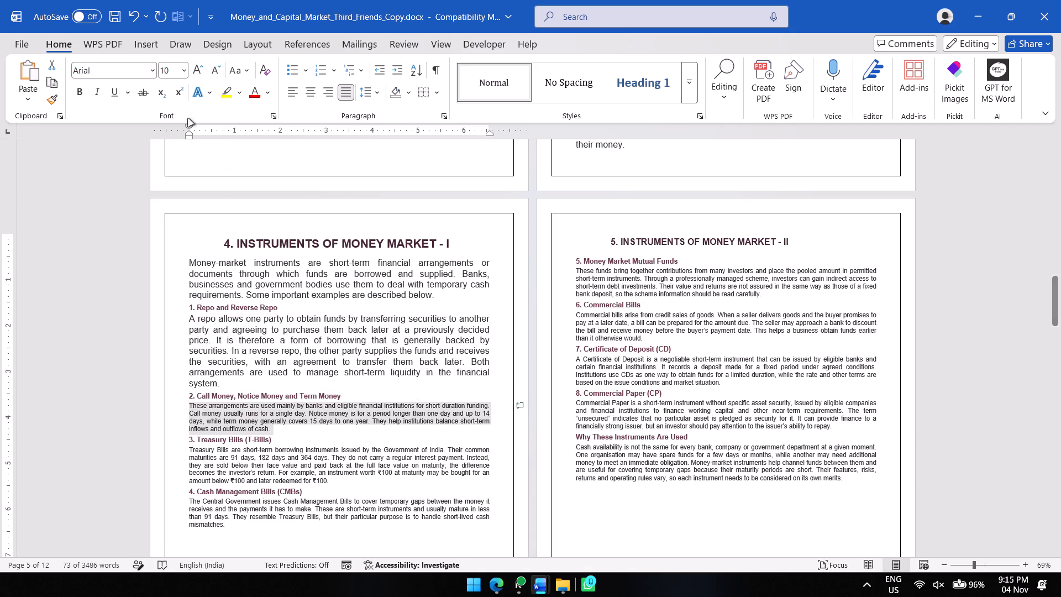
pyautogui.tripleClick(191, 75)
# Increase the body paragraphs under "3. Treasury Bills (T-Bills)" and "4. Cash Management Bills (CMBs)" to size 14.
pyautogui.scroll(-2, 250, 297)
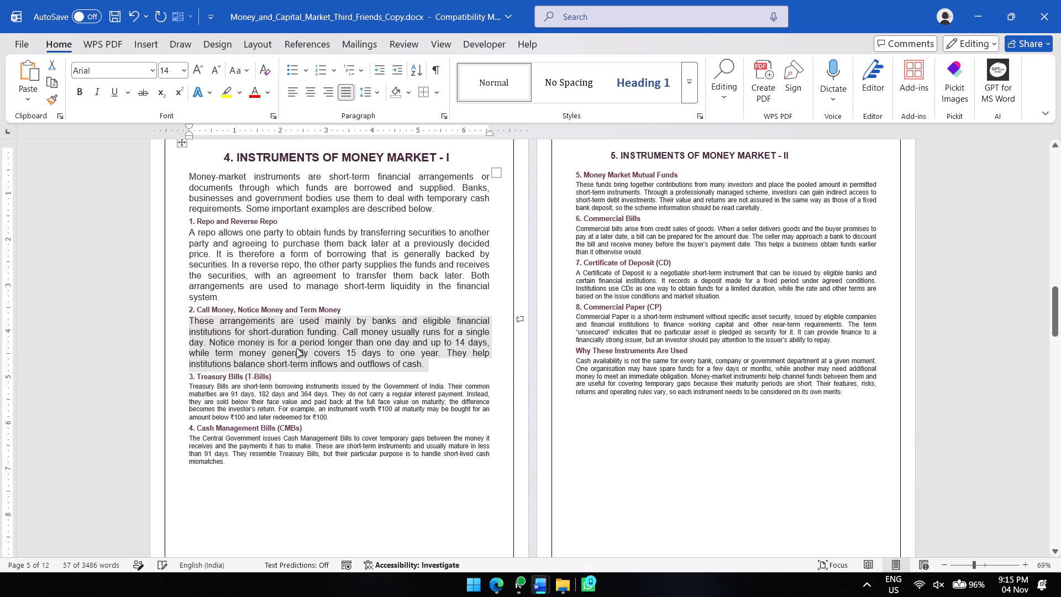
pyautogui.moveTo(332, 420); pyautogui.dragTo(187, 390)
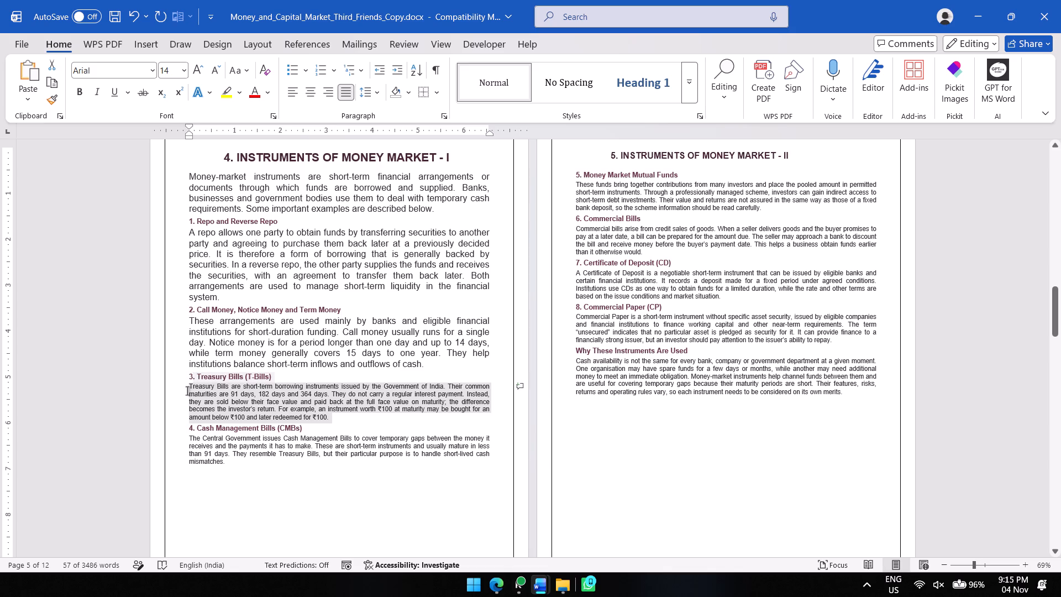
pyautogui.moveTo(187, 390); pyautogui.dragTo(186, 390)
pyautogui.tripleClick(202, 75)
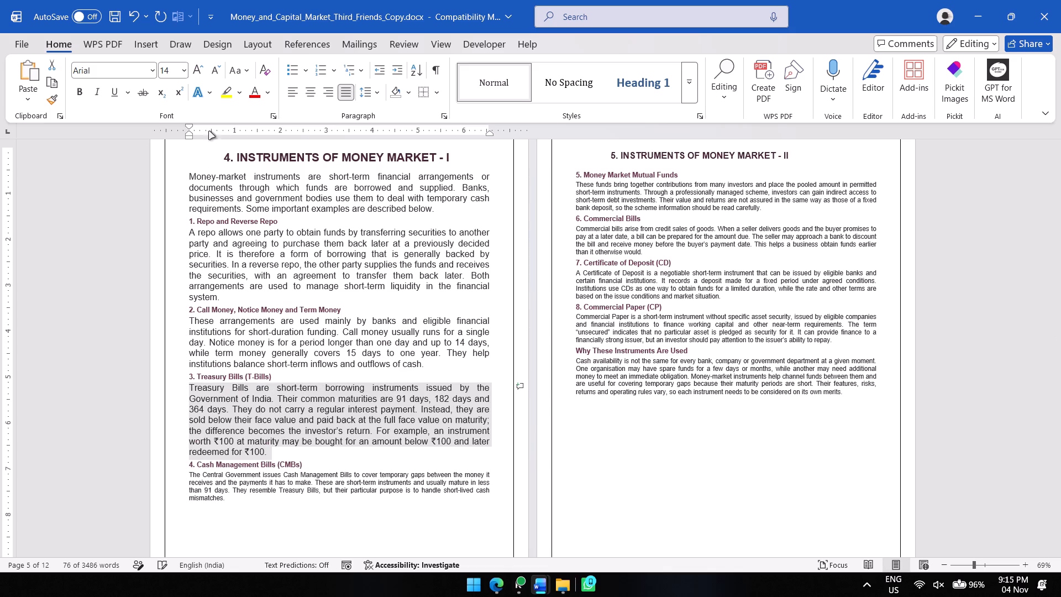
pyautogui.moveTo(233, 510); pyautogui.dragTo(186, 477)
pyautogui.click(220, 498)
pyautogui.moveTo(224, 501); pyautogui.dragTo(187, 471)
pyautogui.doubleClick(198, 73)
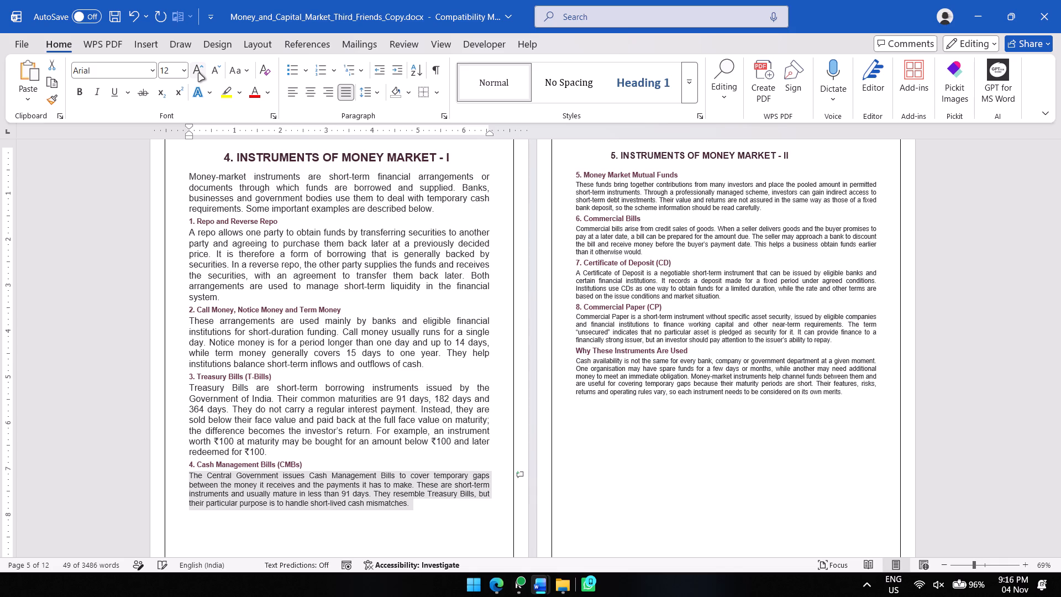
pyautogui.click(198, 73)
# Set the heading "4. Cash Management Bills (CMBs)" to font size 12.
pyautogui.click(310, 462)
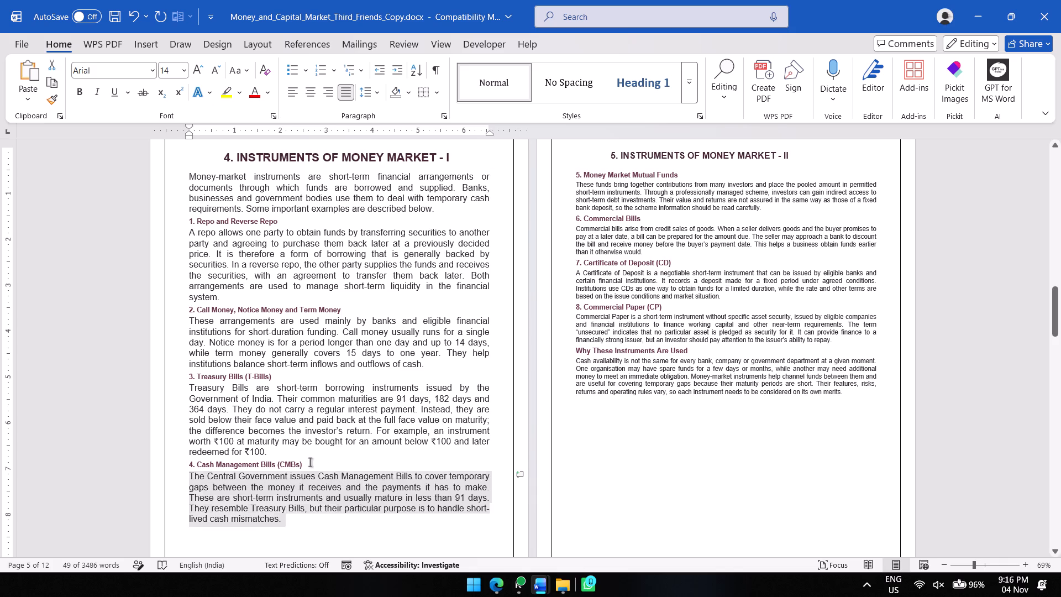
pyautogui.moveTo(306, 464); pyautogui.dragTo(191, 465)
pyautogui.doubleClick(198, 71)
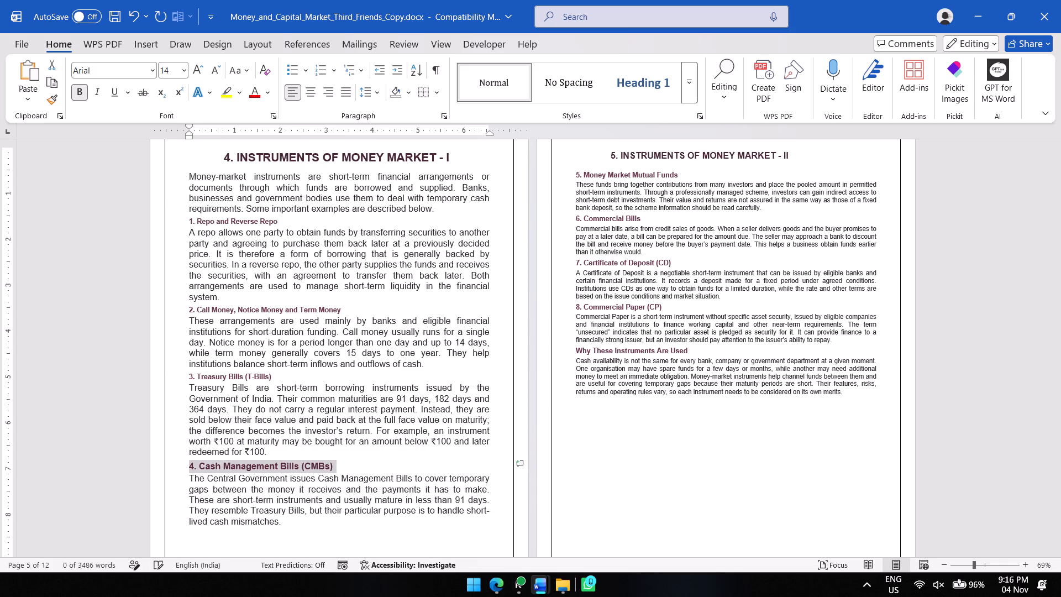
pyautogui.click(214, 70)
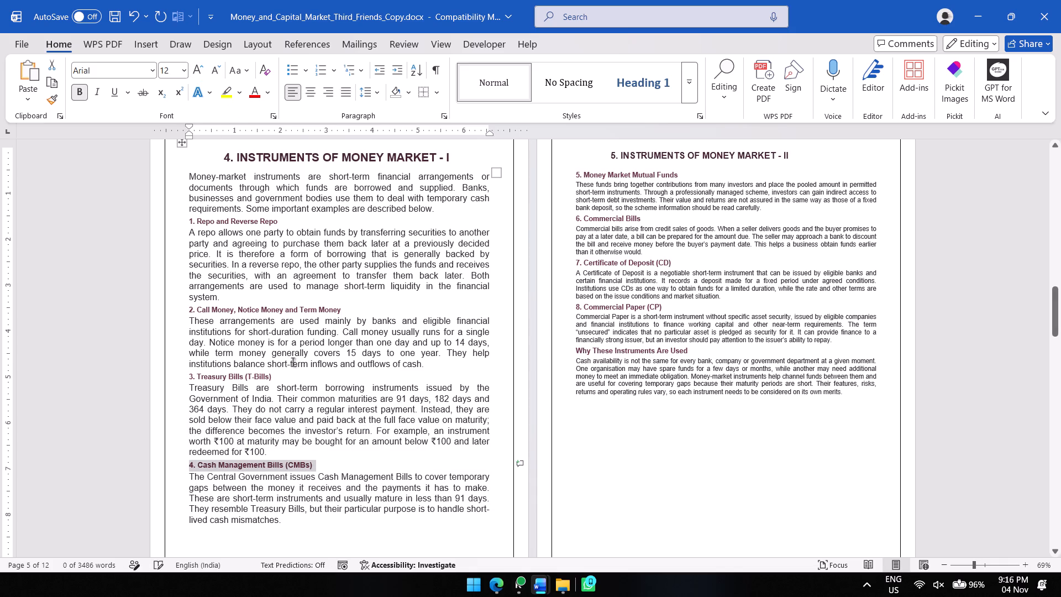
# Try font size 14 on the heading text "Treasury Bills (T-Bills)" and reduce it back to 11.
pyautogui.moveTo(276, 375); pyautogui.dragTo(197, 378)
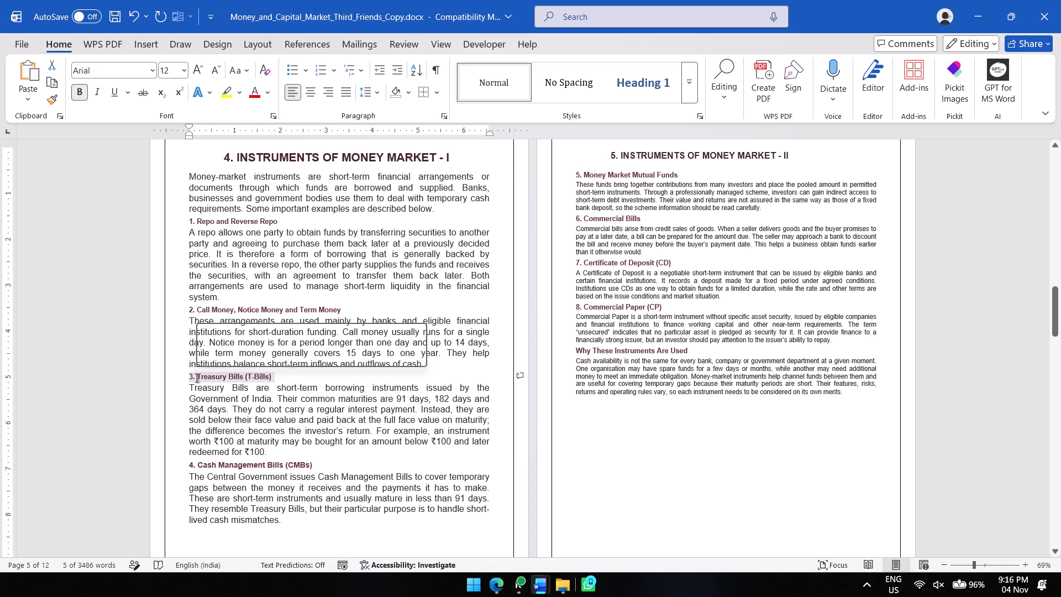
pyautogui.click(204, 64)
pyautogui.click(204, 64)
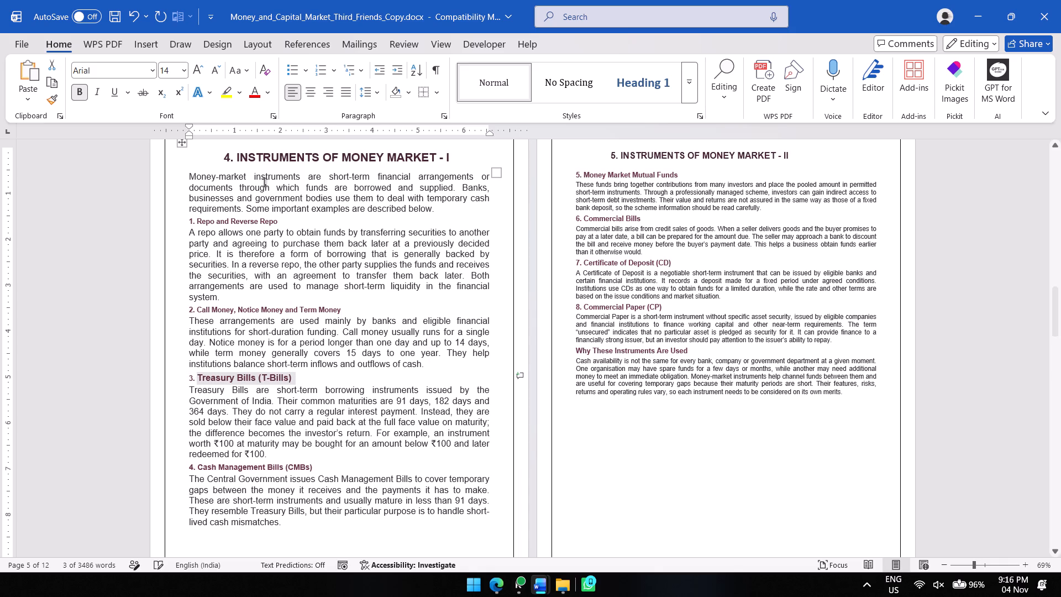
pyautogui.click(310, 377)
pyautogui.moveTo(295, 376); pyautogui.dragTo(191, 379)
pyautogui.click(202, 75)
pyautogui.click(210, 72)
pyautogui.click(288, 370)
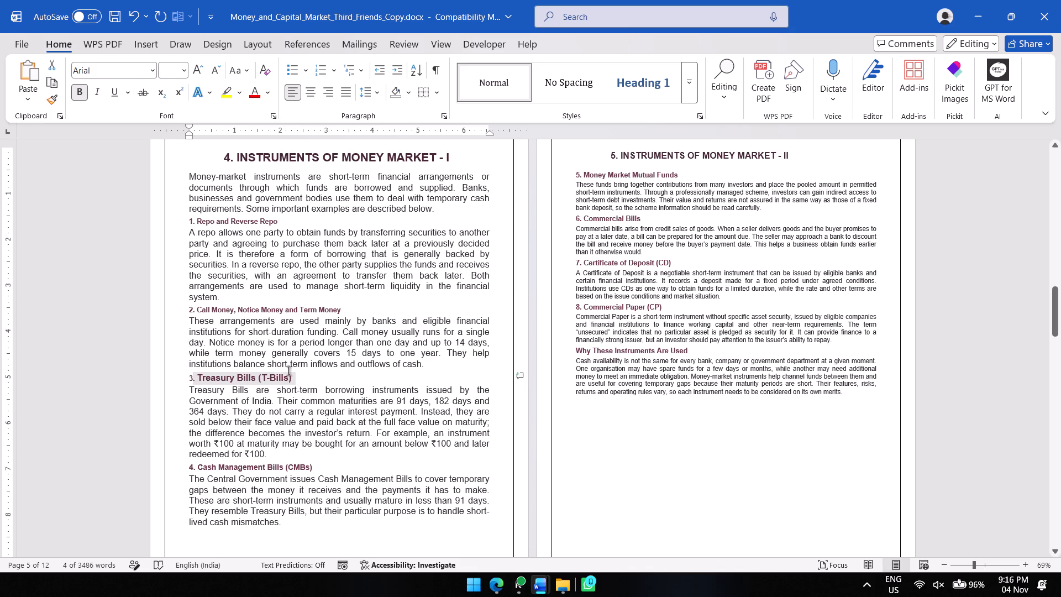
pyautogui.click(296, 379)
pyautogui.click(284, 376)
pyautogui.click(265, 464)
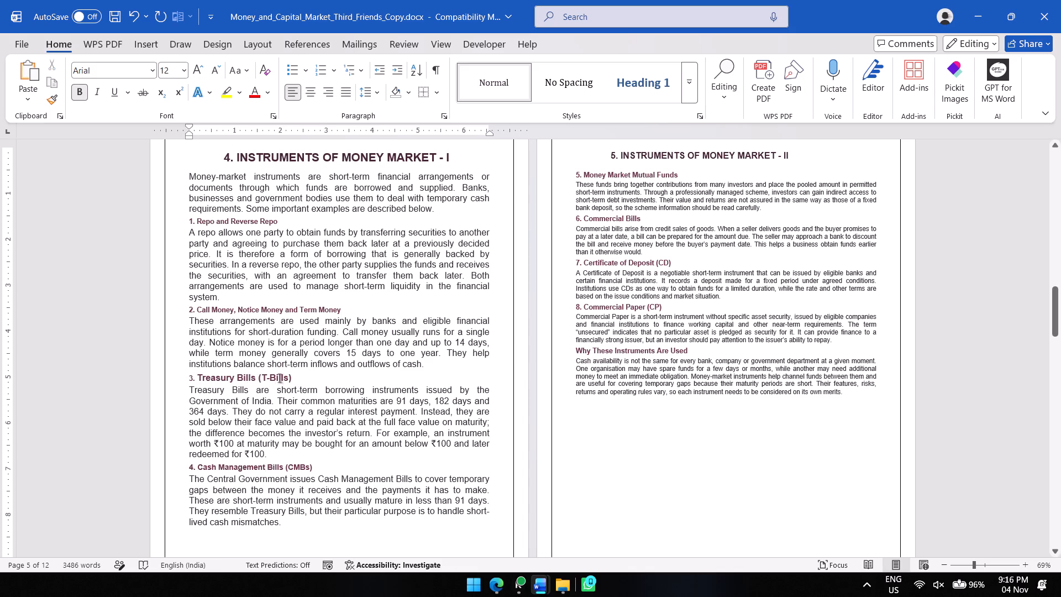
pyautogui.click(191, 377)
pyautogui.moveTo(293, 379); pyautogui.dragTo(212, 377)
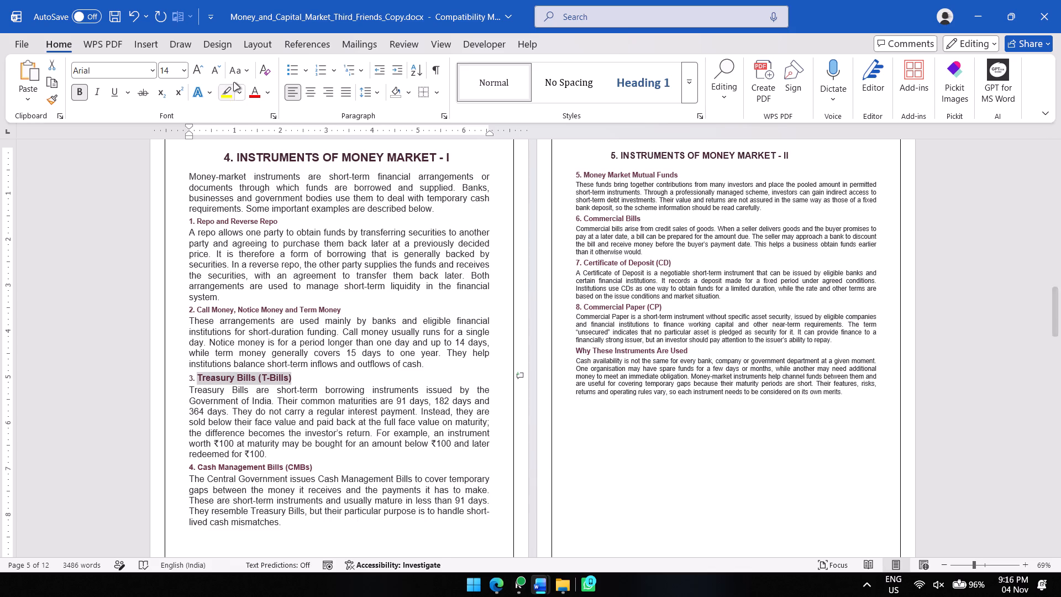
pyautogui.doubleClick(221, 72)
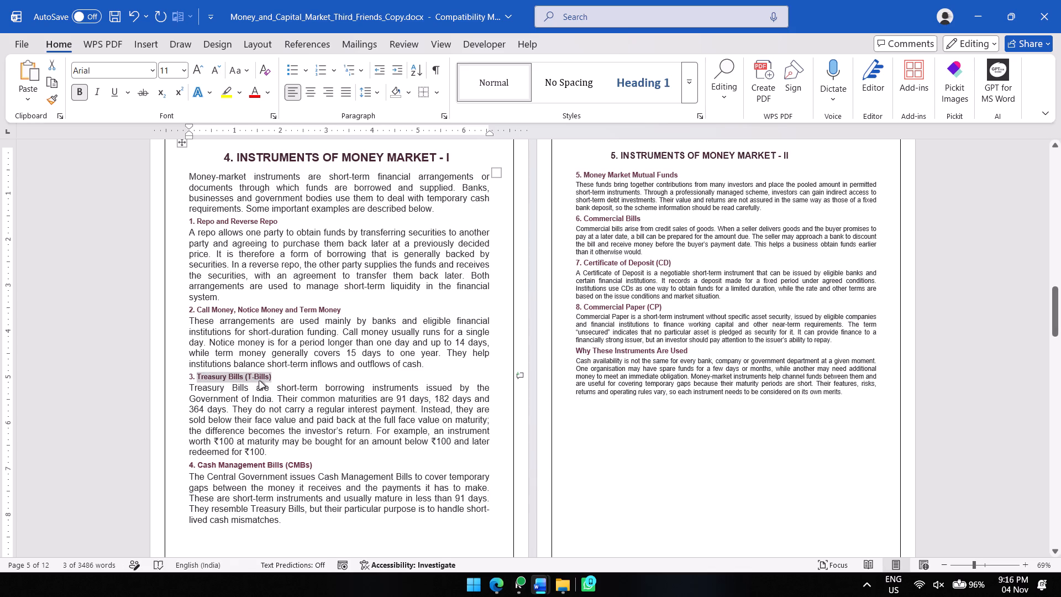
# Set the heading text "Treasury Bills (T-Bills)" to font size 12.
pyautogui.click(282, 374)
pyautogui.moveTo(274, 379); pyautogui.dragTo(192, 376)
pyautogui.doubleClick(199, 66)
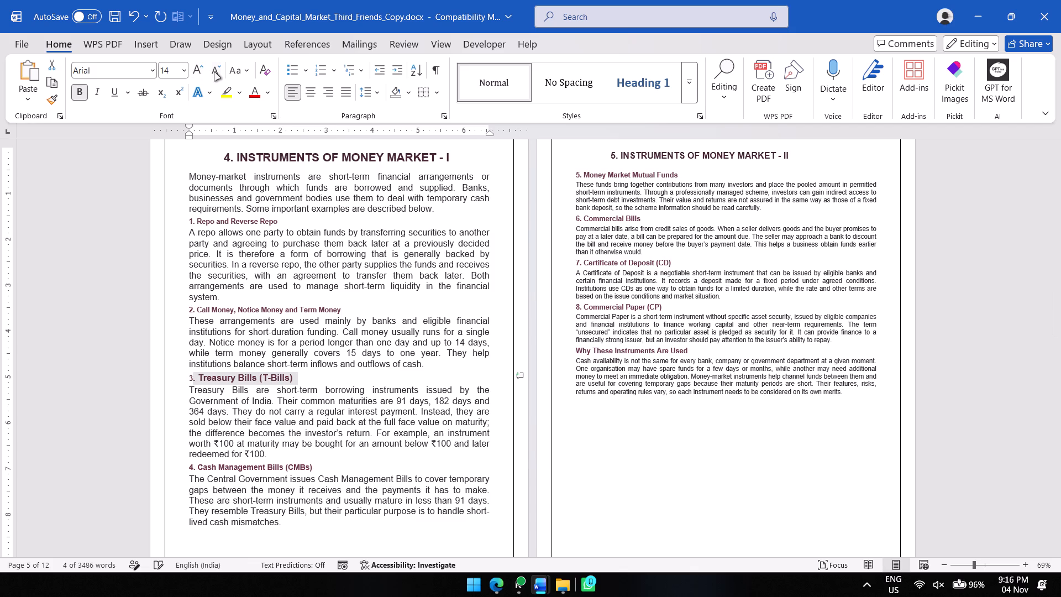
pyautogui.click(214, 72)
# Set the heading "2. Call Money, Notice Money and Term Money" to font size 12.
pyautogui.moveTo(346, 310); pyautogui.dragTo(198, 305)
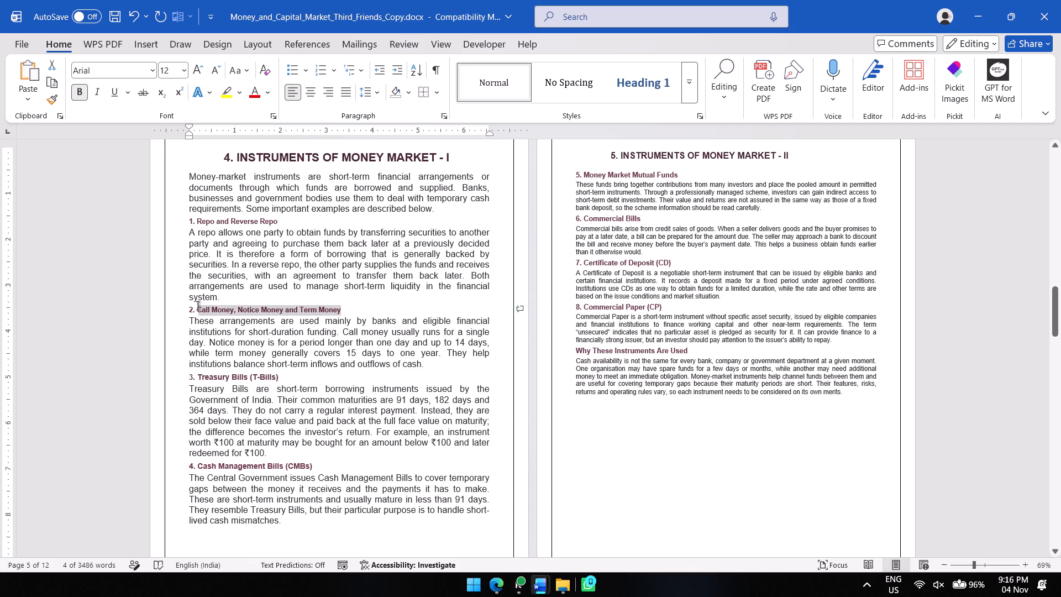
pyautogui.moveTo(198, 305); pyautogui.dragTo(190, 305)
pyautogui.click(200, 70)
pyautogui.click(200, 70)
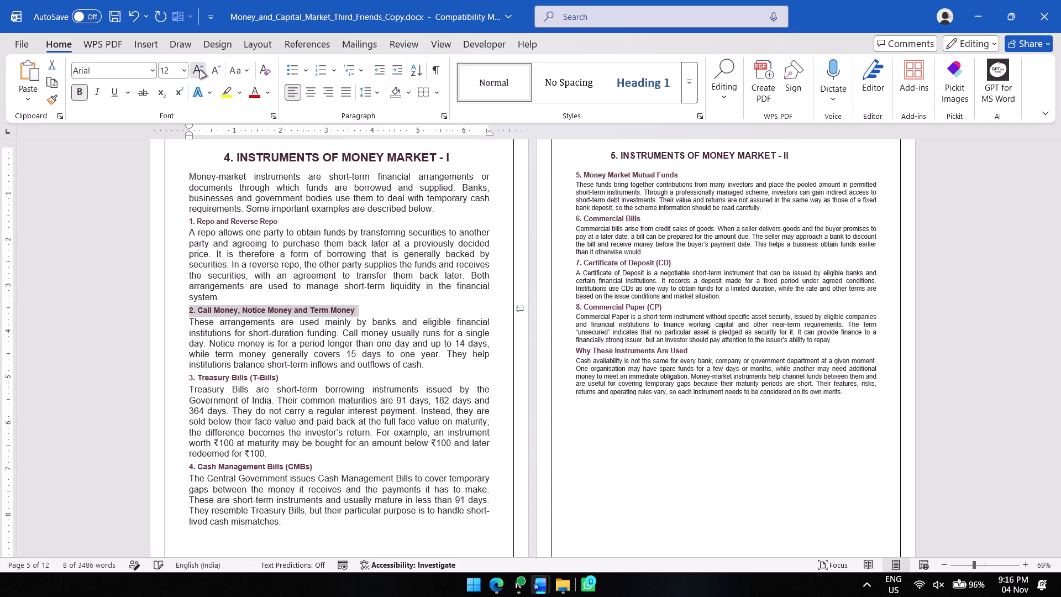
pyautogui.click(208, 67)
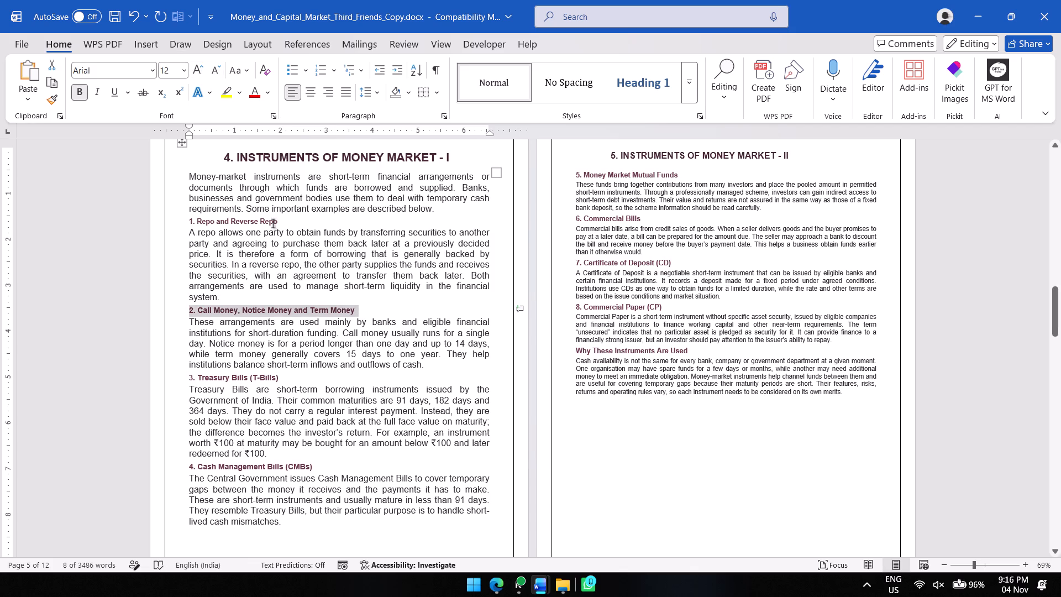
# Set the heading "1. Repo and Reverse Repo" to font size 12.
pyautogui.moveTo(280, 221); pyautogui.dragTo(190, 221)
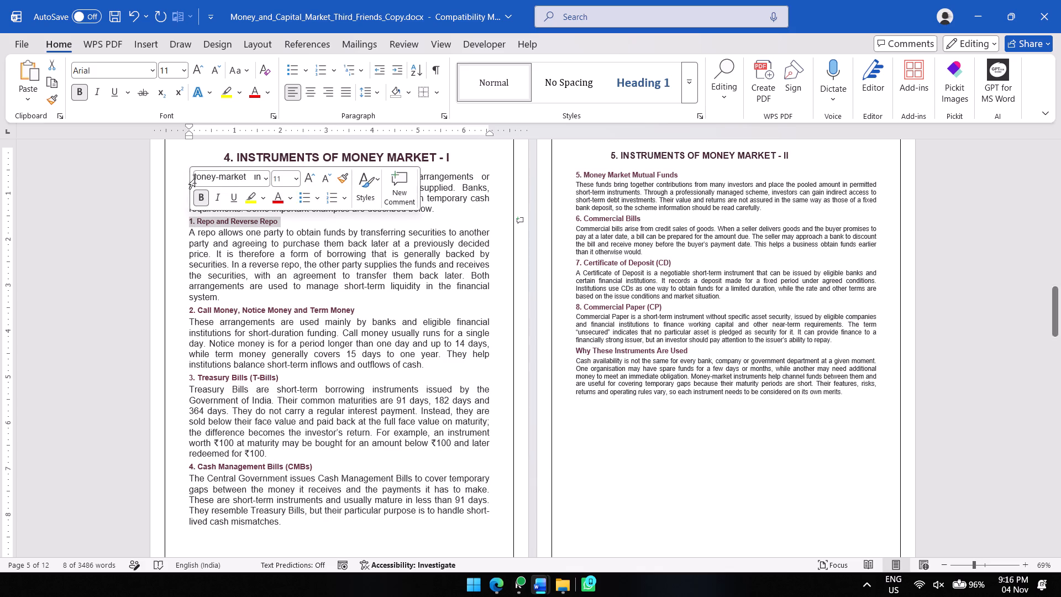
pyautogui.click(197, 70)
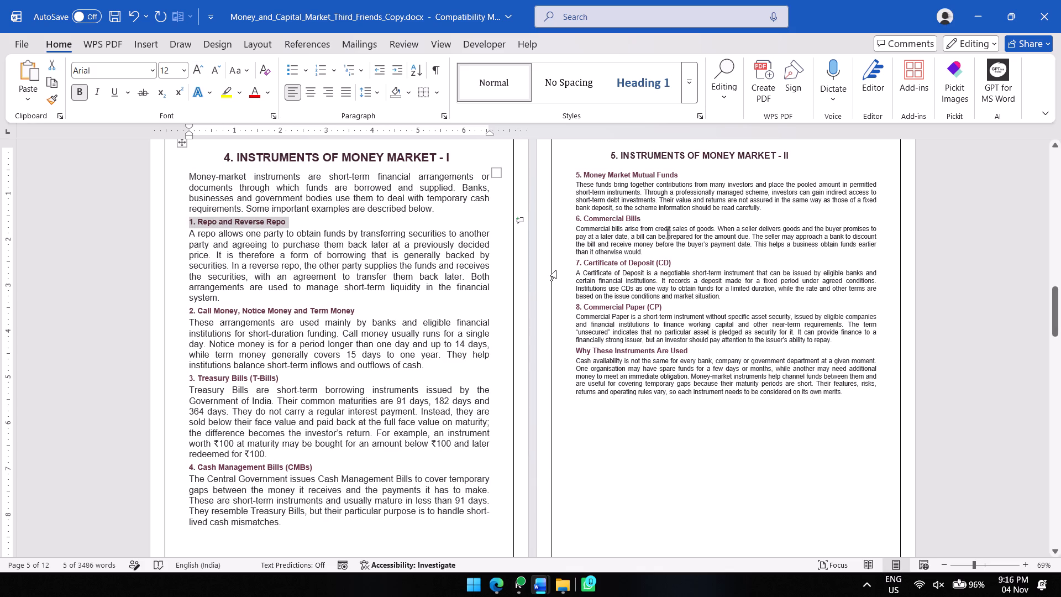
# Delete the heading row "5. INSTRUMENTS OF MONEY MARKET - II".
pyautogui.scroll(3, 682, 217)
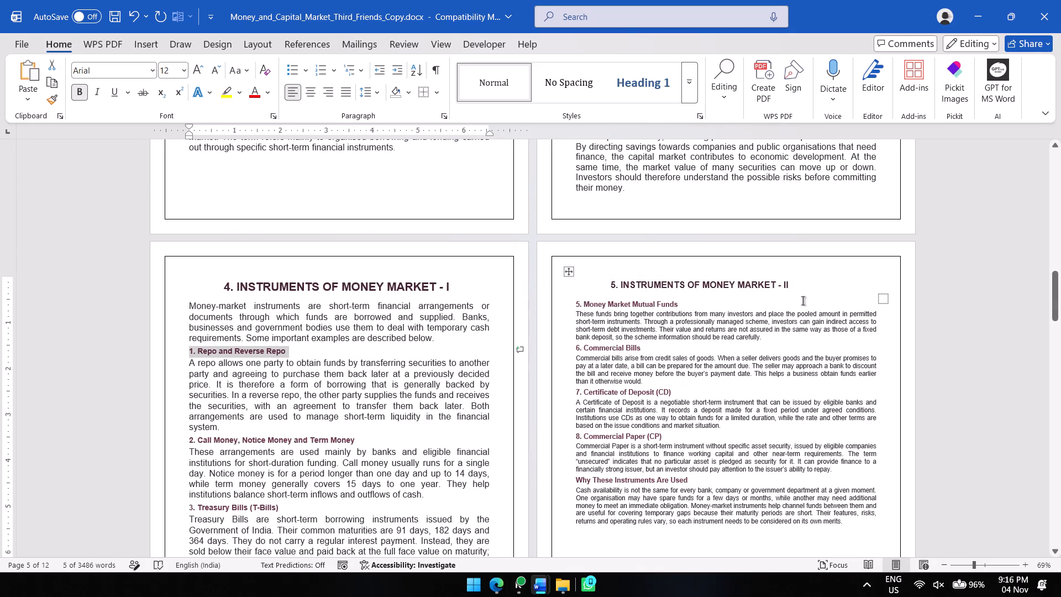
pyautogui.moveTo(797, 286); pyautogui.dragTo(602, 280)
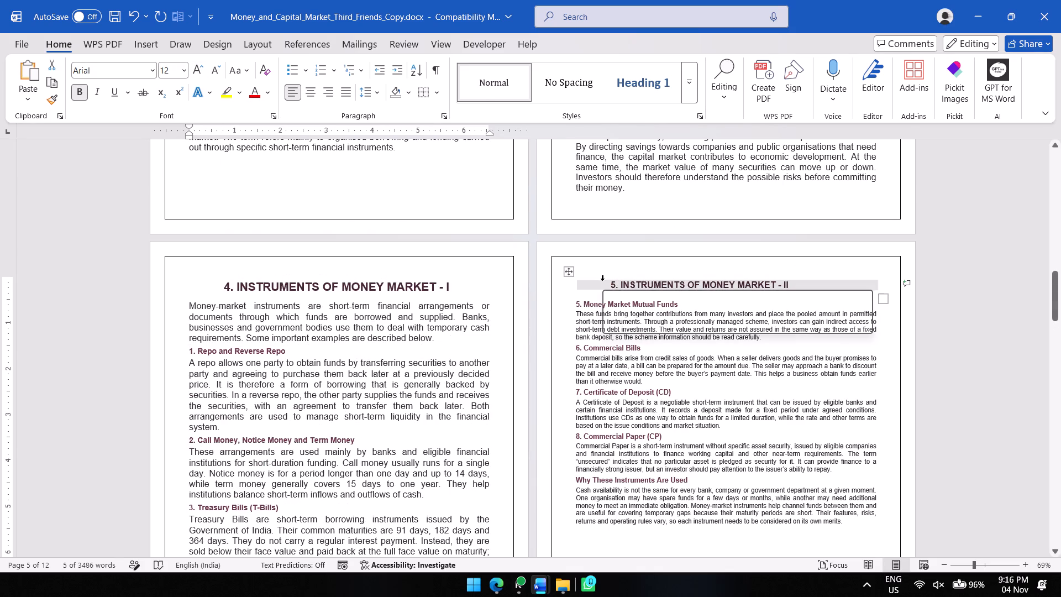
pyautogui.press('BackSpace')
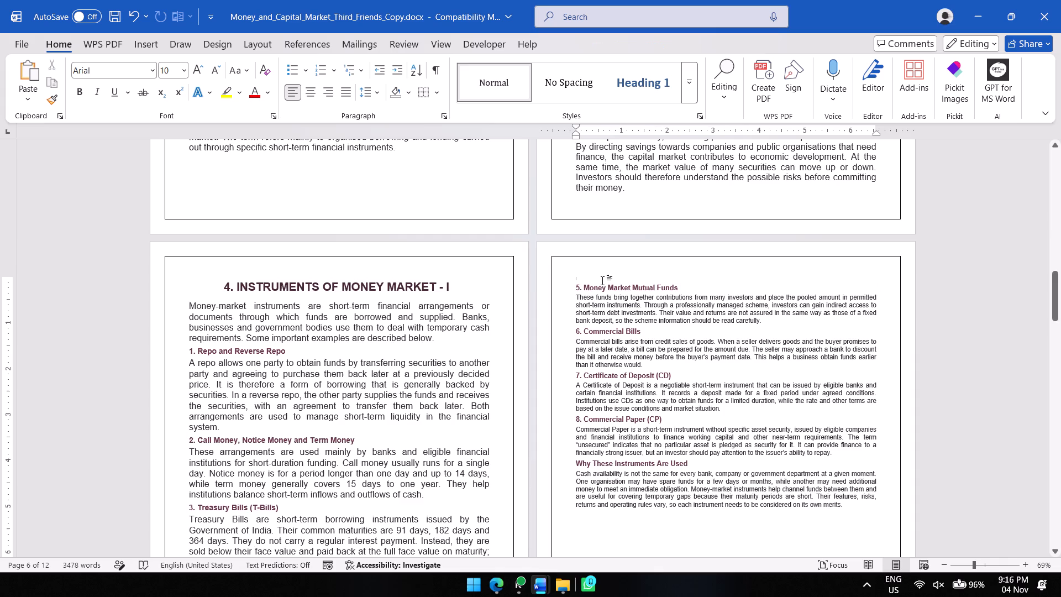
# Enlarge the text from "5. Money Market Mutual Funds" through "Why These Instruments Are Used", bringing the body paragraphs to size 14.
pyautogui.scroll(-3, 602, 280)
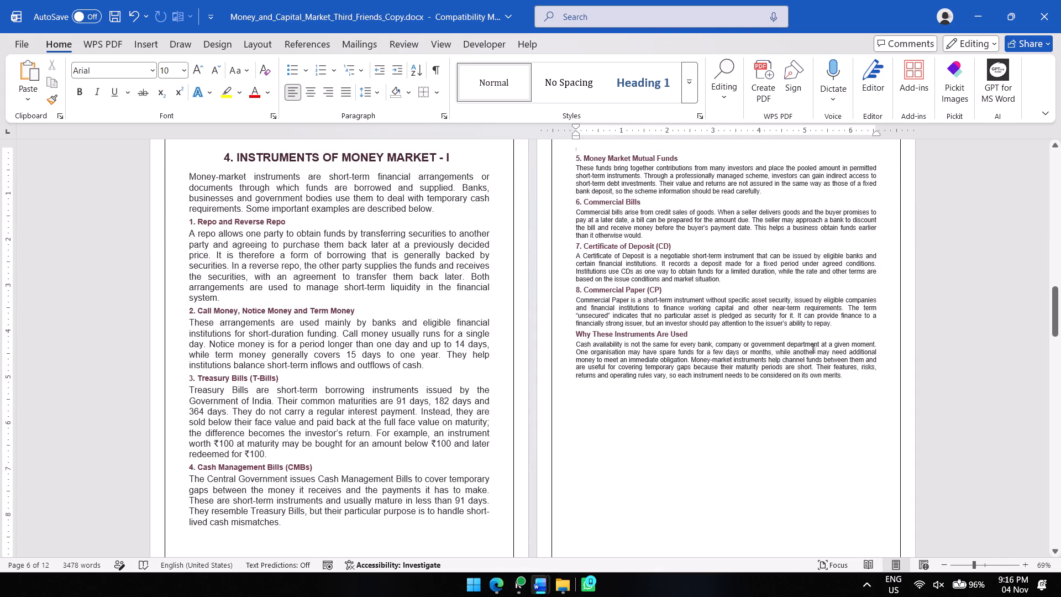
pyautogui.moveTo(843, 375); pyautogui.dragTo(675, 302)
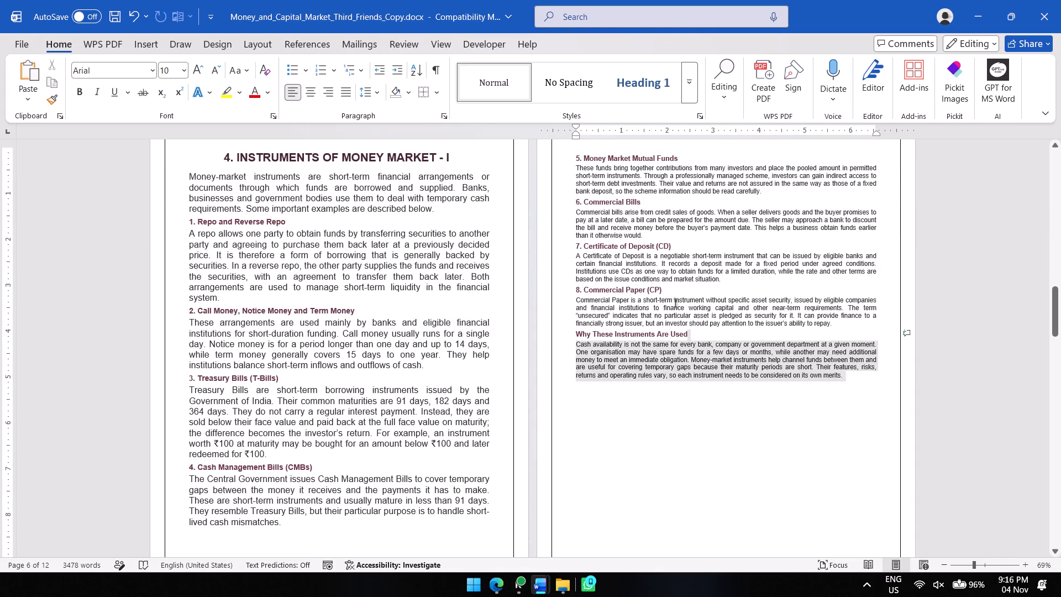
pyautogui.moveTo(675, 302); pyautogui.dragTo(577, 156)
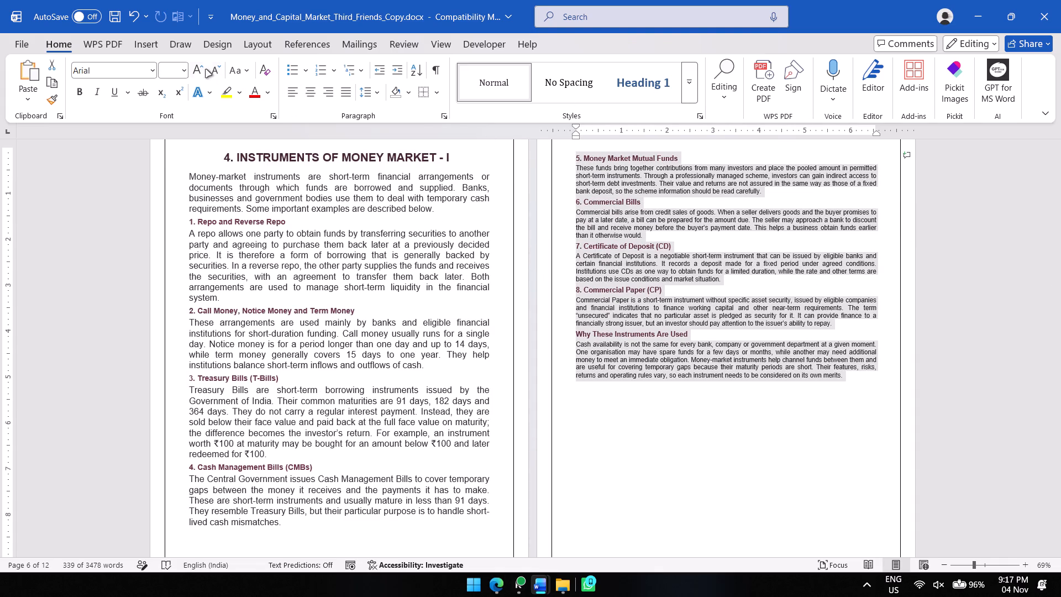
pyautogui.tripleClick(202, 66)
pyautogui.click(603, 201)
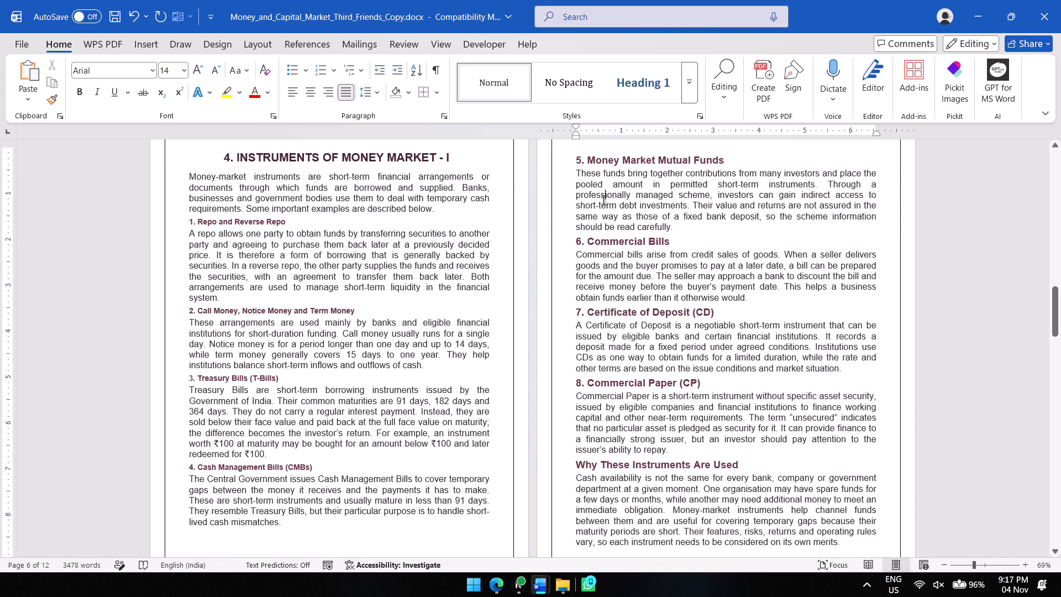
# Remove the shading from the heading row "6. INSTRUMENTS OF CAPITAL MARKET - I" and its 06 number cell.
pyautogui.scroll(-8, 638, 314)
pyautogui.scroll(-2, 471, 333)
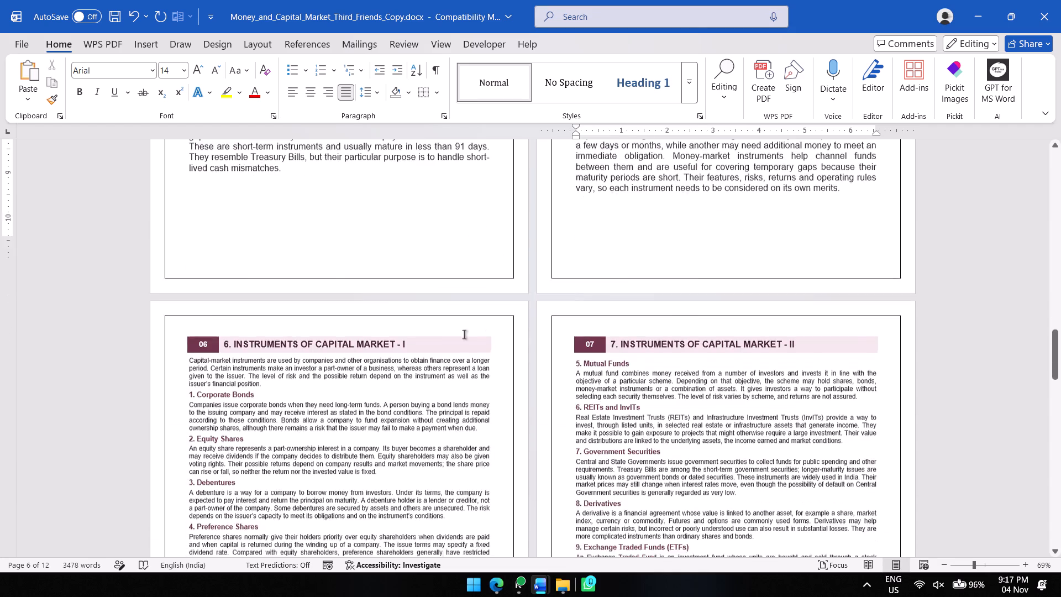
pyautogui.moveTo(423, 269); pyautogui.dragTo(203, 272)
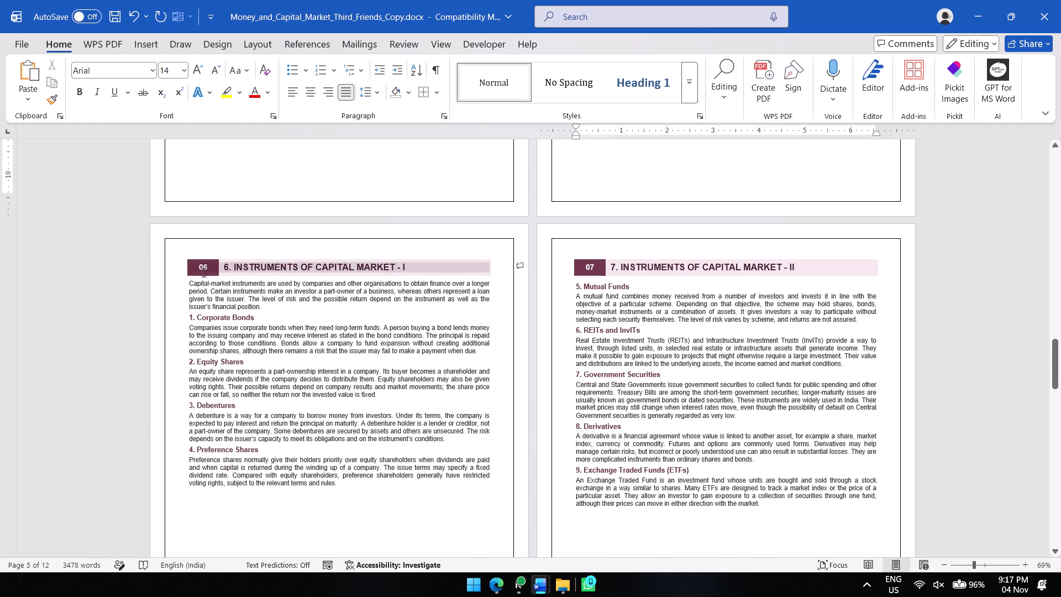
pyautogui.moveTo(203, 272); pyautogui.dragTo(197, 269)
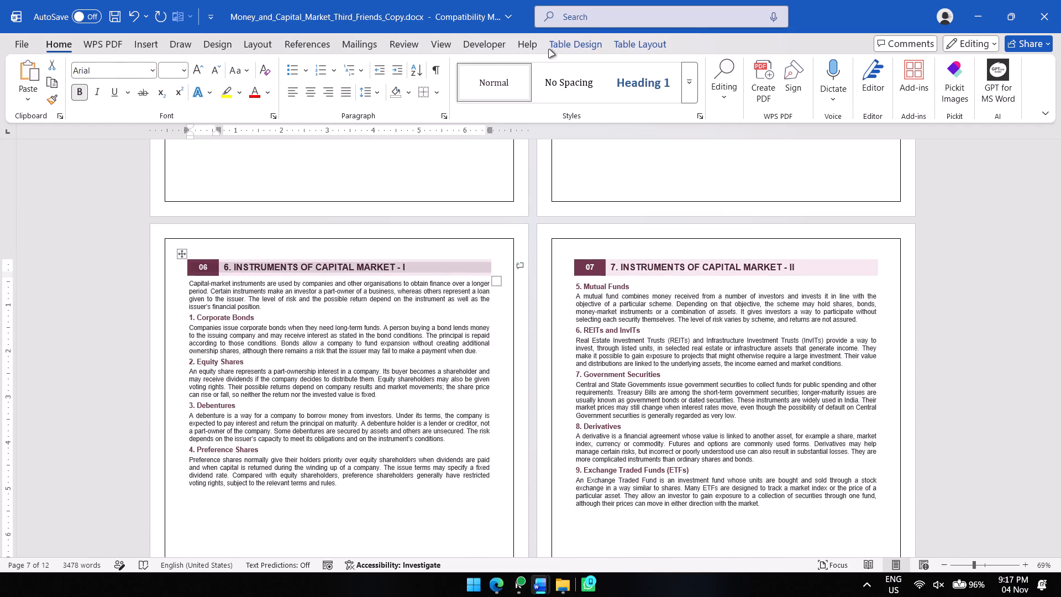
pyautogui.click(576, 49)
pyautogui.click(561, 65)
pyautogui.click(376, 287)
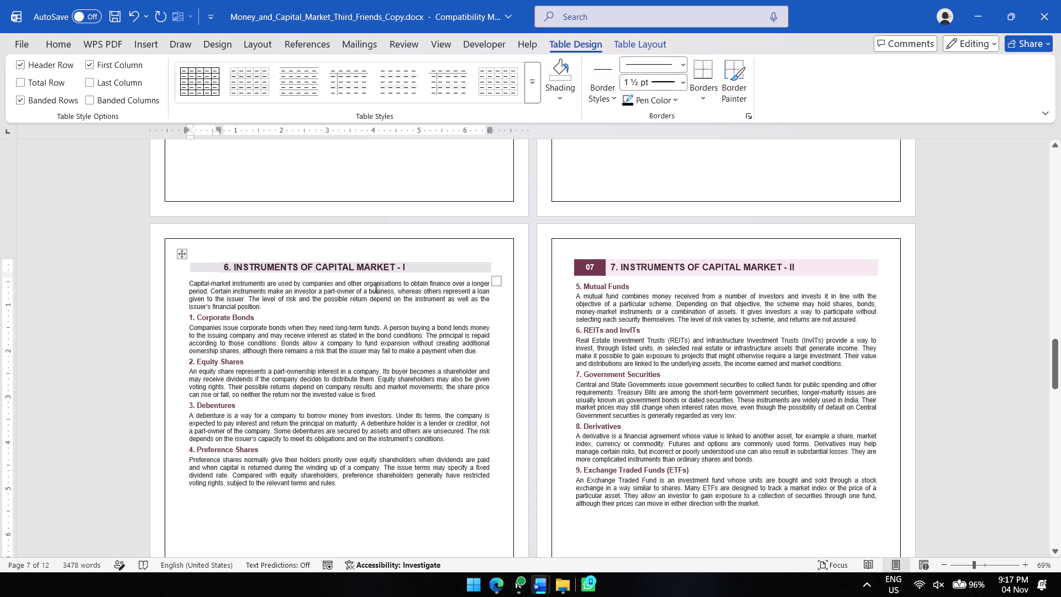
# Enlarge all text under "6. INSTRUMENTS OF CAPITAL MARKET - I", introduction through "4. Preference Shares", bringing the body paragraphs to size 14.
pyautogui.scroll(-2, 370, 466)
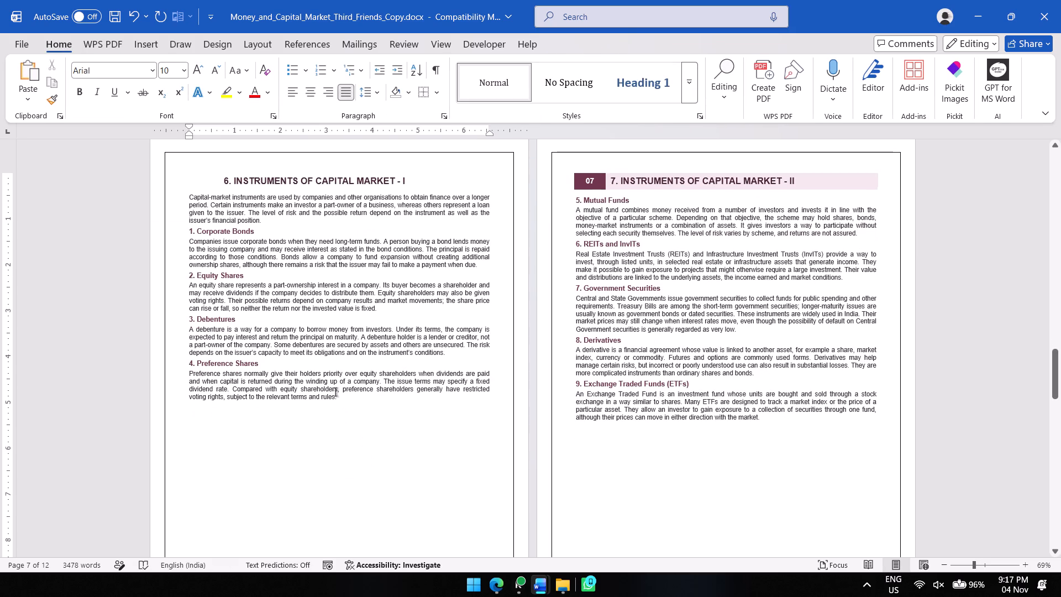
pyautogui.moveTo(338, 398); pyautogui.dragTo(317, 389)
pyautogui.moveTo(317, 389); pyautogui.dragTo(182, 191)
pyautogui.click(235, 247)
pyautogui.moveTo(336, 396); pyautogui.dragTo(196, 210)
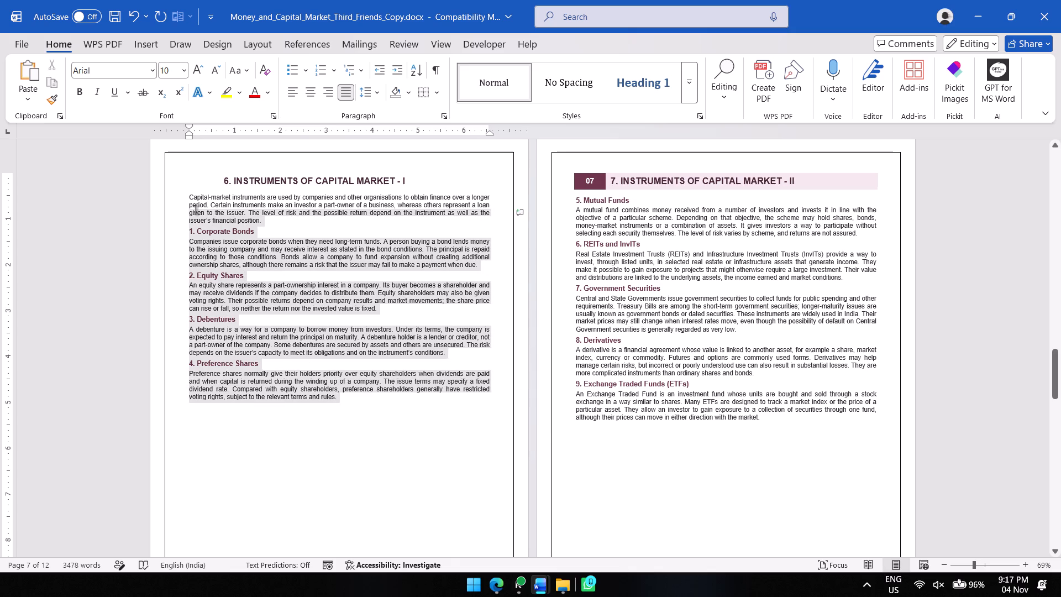
pyautogui.moveTo(196, 210); pyautogui.dragTo(188, 200)
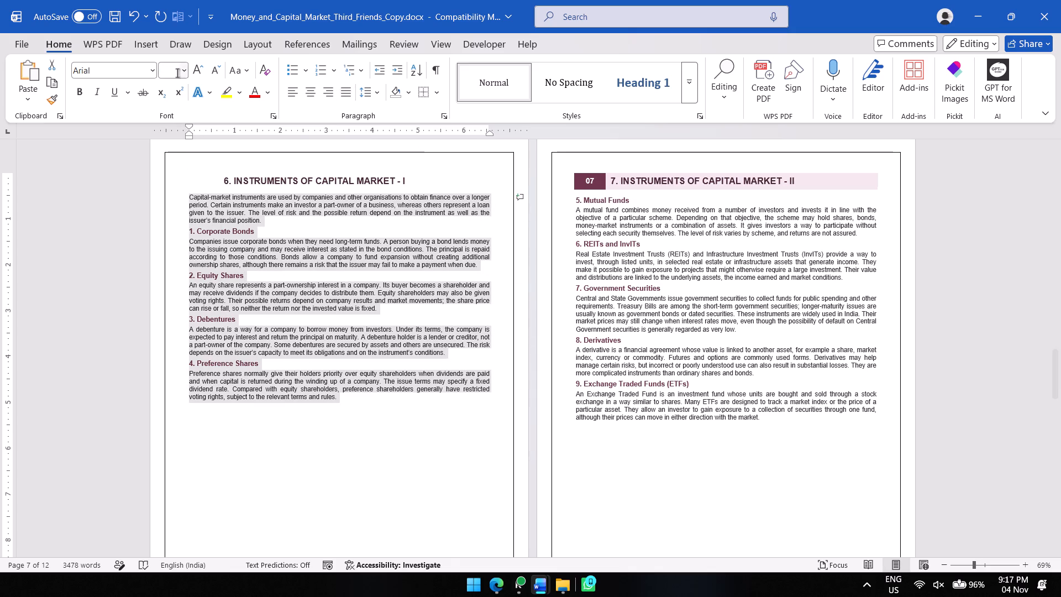
pyautogui.tripleClick(193, 73)
pyautogui.click(249, 234)
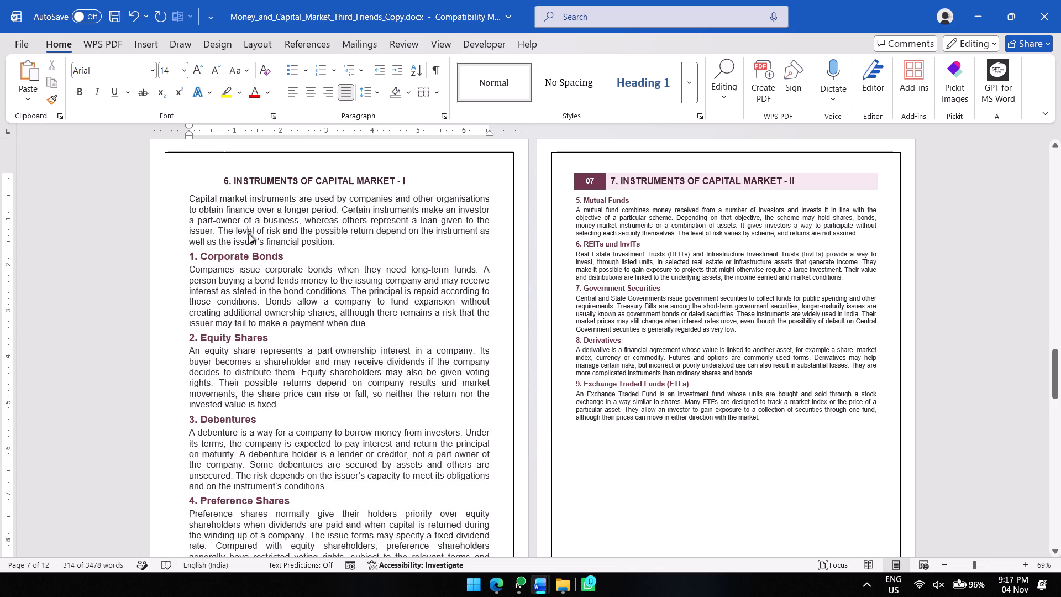
# Clear the shading of the heading row "7. INSTRUMENTS OF CAPITAL MARKET - II" and delete the row.
pyautogui.scroll(-2, 249, 234)
pyautogui.scroll(3, 249, 234)
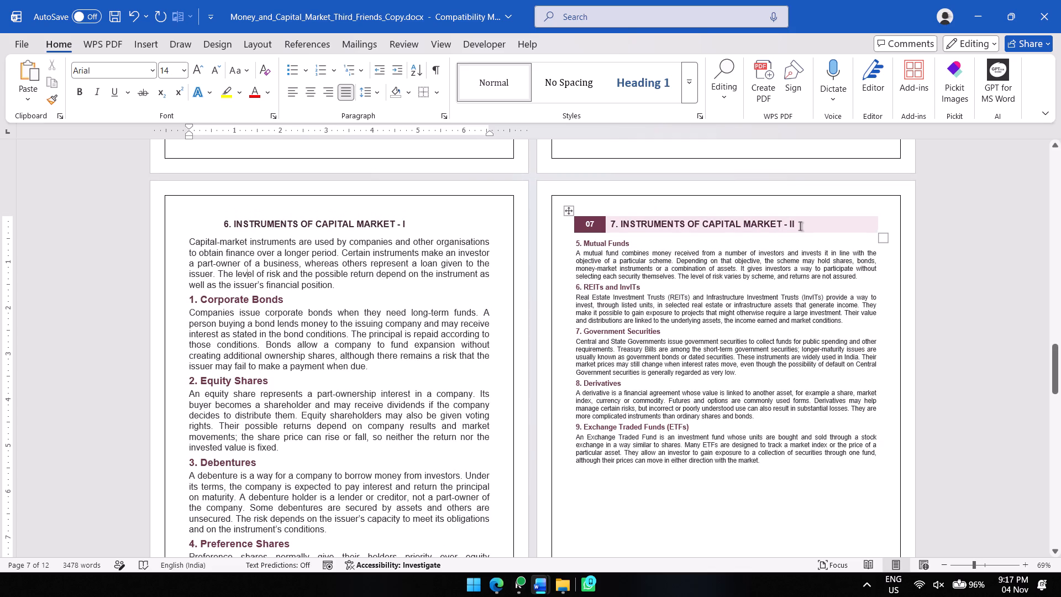
pyautogui.moveTo(806, 227); pyautogui.dragTo(565, 205)
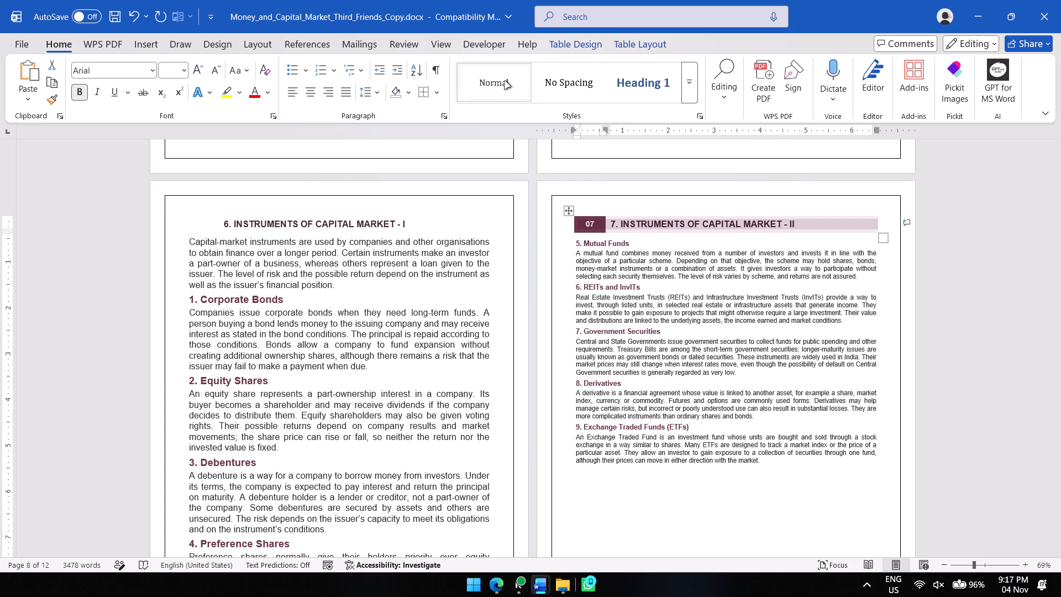
pyautogui.click(563, 48)
pyautogui.click(560, 68)
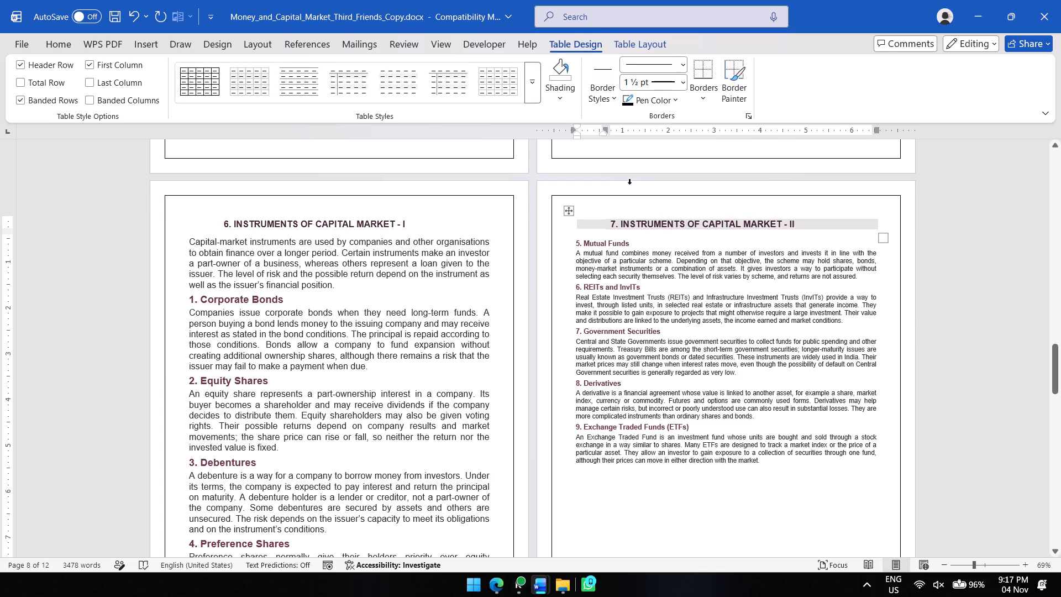
pyautogui.press('BackSpace')
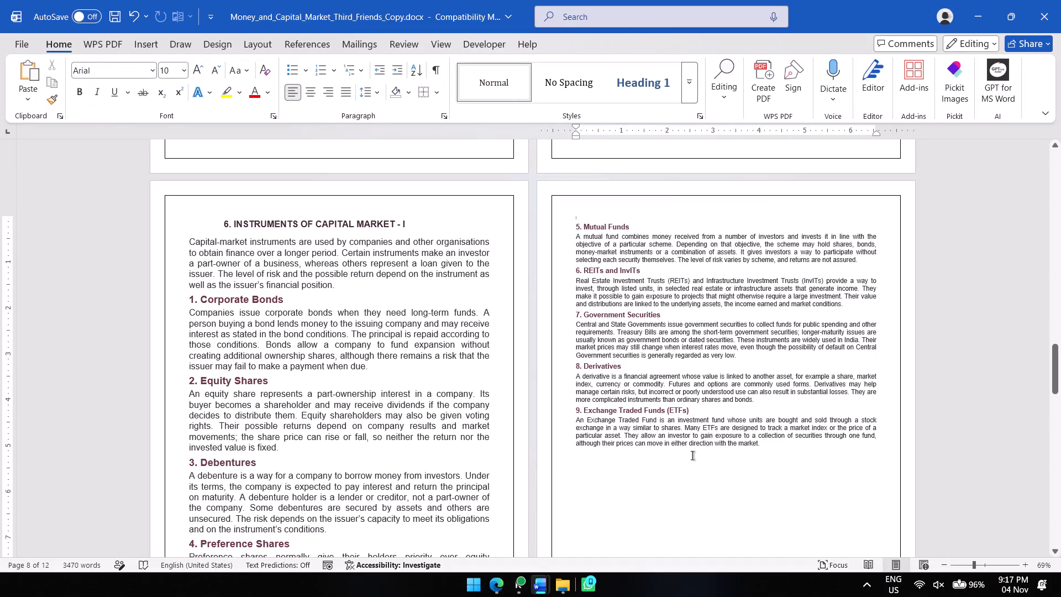
# Enlarge the text from "5. Mutual Funds" through "9. Exchange Traded Funds (ETFs)", bringing the body paragraphs to size 14.
pyautogui.moveTo(759, 444); pyautogui.dragTo(602, 317)
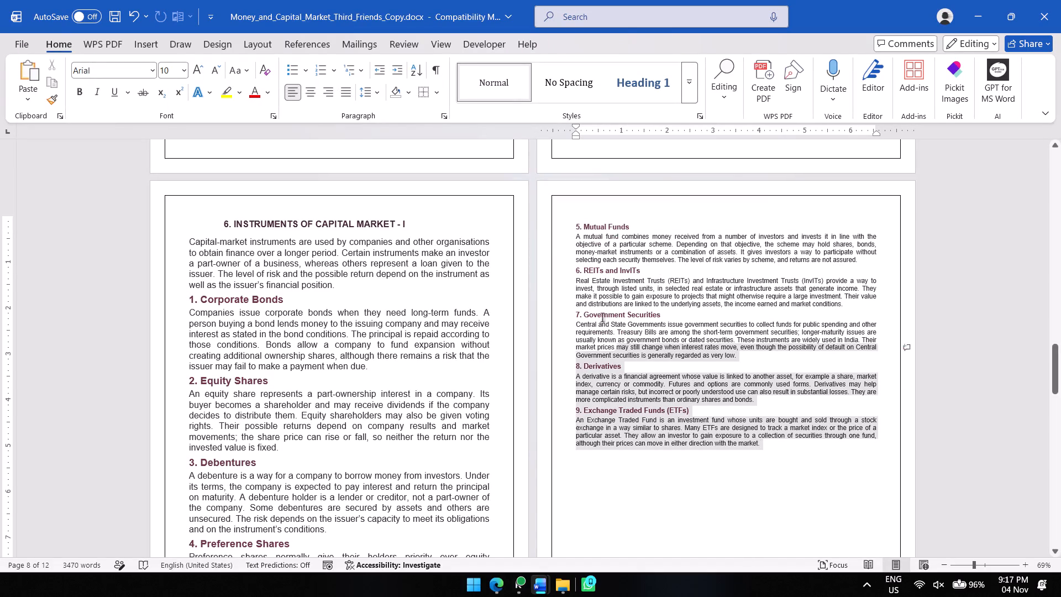
pyautogui.moveTo(602, 317); pyautogui.dragTo(563, 229)
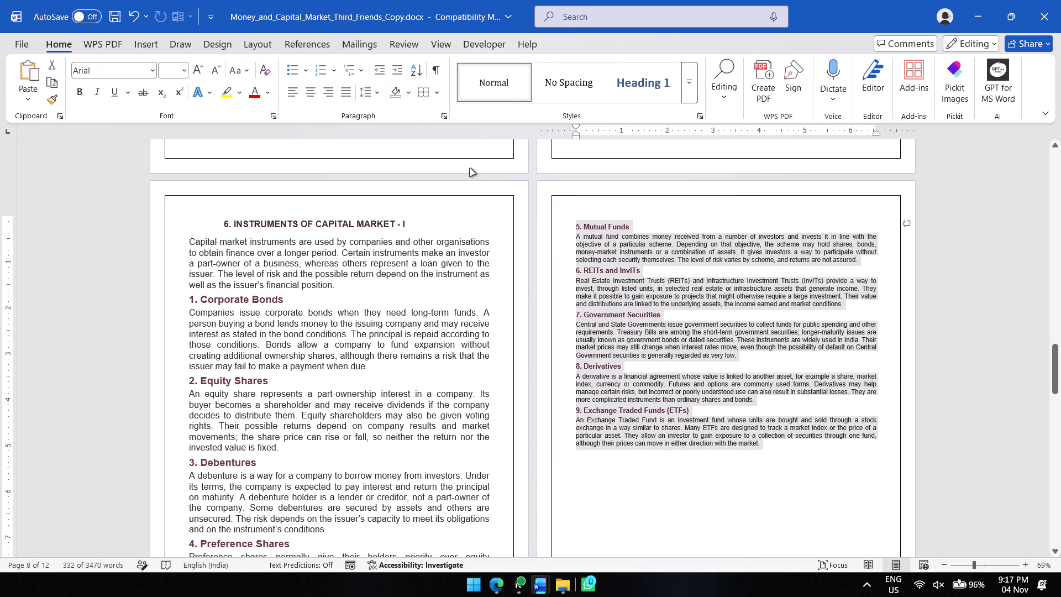
pyautogui.tripleClick(201, 62)
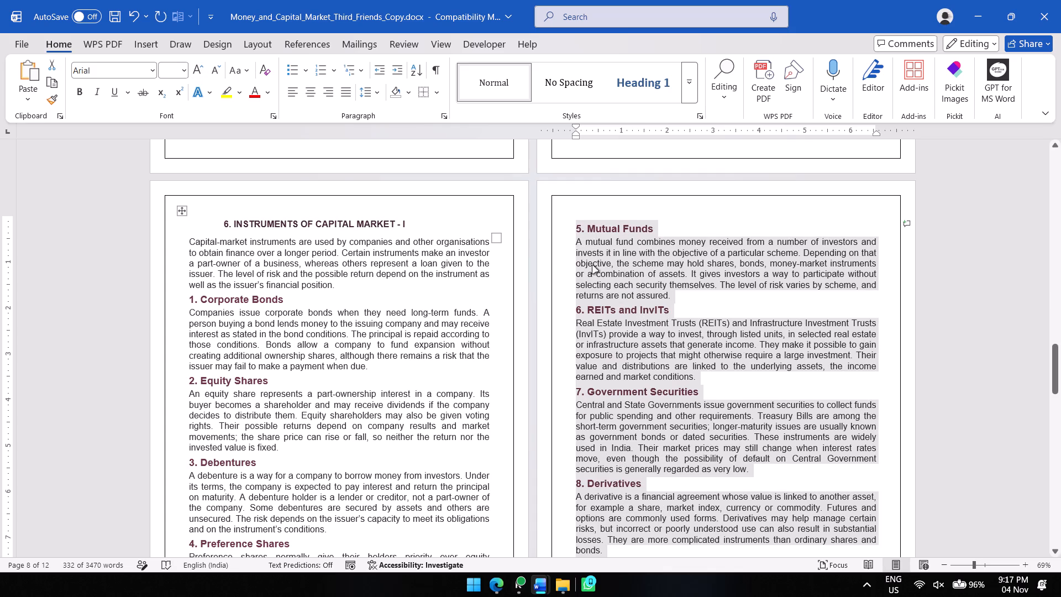
pyautogui.click(596, 267)
# Remove the shading from the heading row "8. GROWTH OF MONEY MARKET IN INDIA" and its 08 number cell.
pyautogui.scroll(-5, 574, 280)
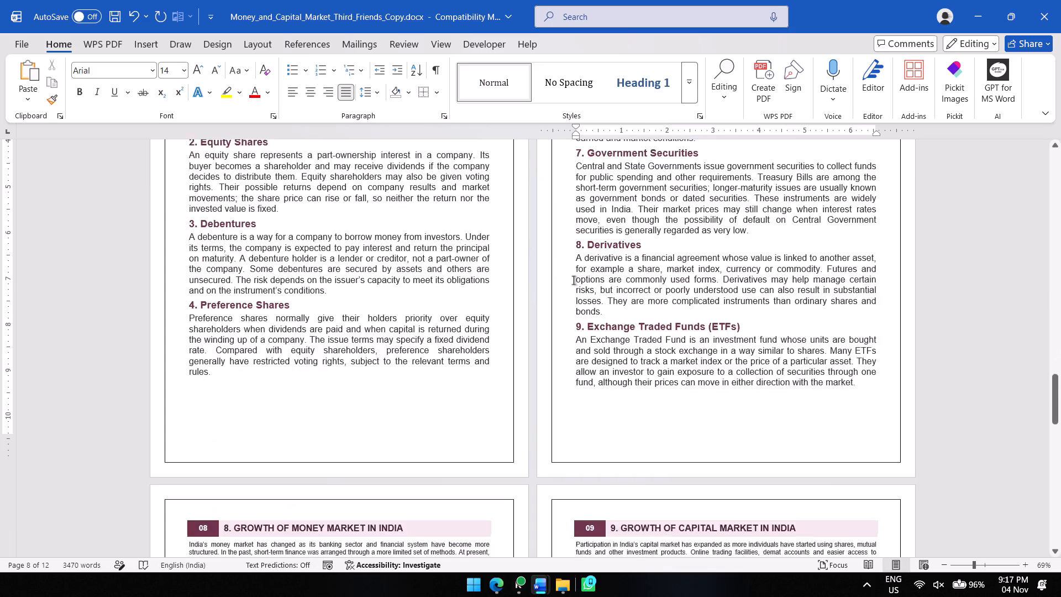
pyautogui.scroll(-7, 574, 280)
pyautogui.moveTo(423, 253); pyautogui.dragTo(409, 251)
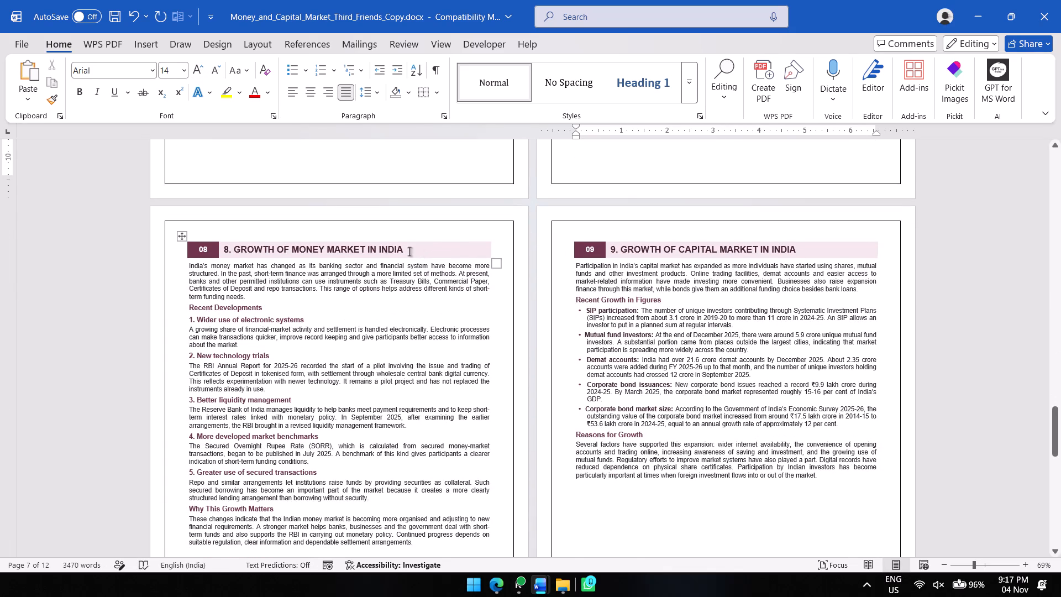
pyautogui.moveTo(409, 251); pyautogui.dragTo(198, 249)
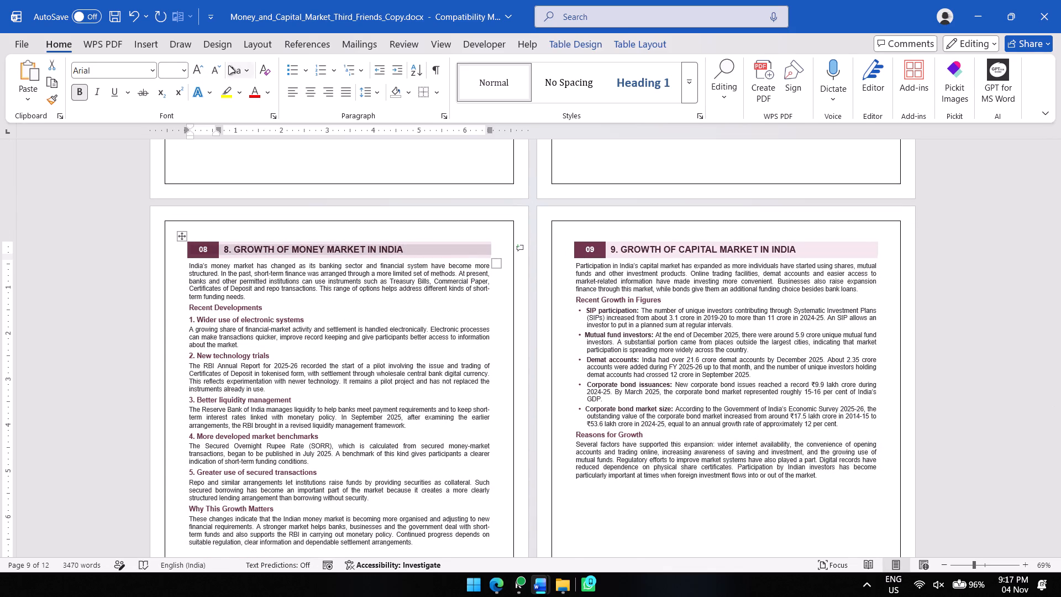
pyautogui.click(570, 51)
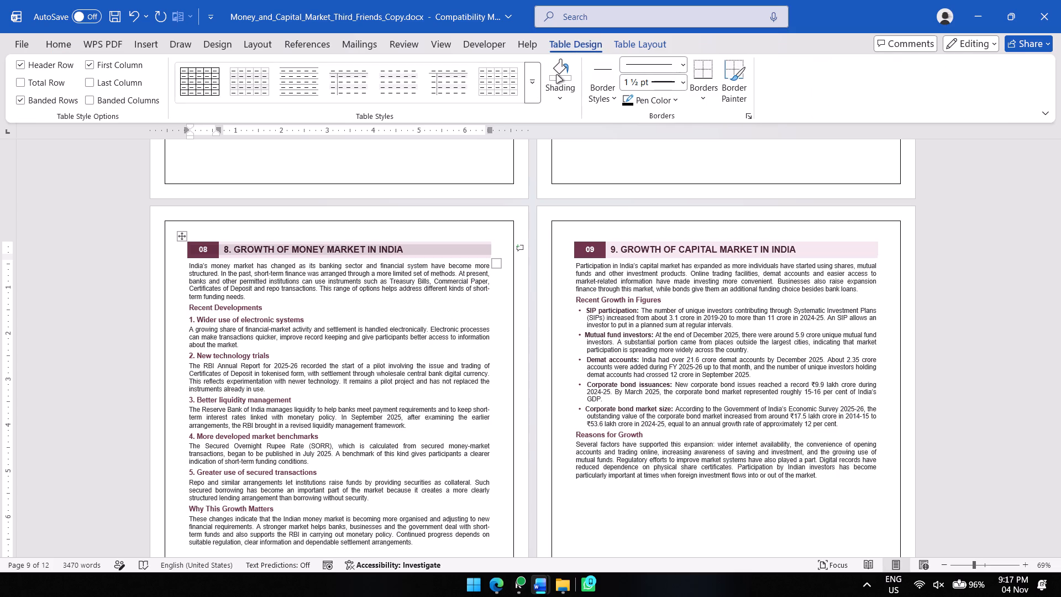
pyautogui.click(556, 75)
# Remove the shading from the heading row "9. GROWTH OF CAPITAL MARKET IN INDIA" and its 09 number cell.
pyautogui.moveTo(803, 249); pyautogui.dragTo(624, 240)
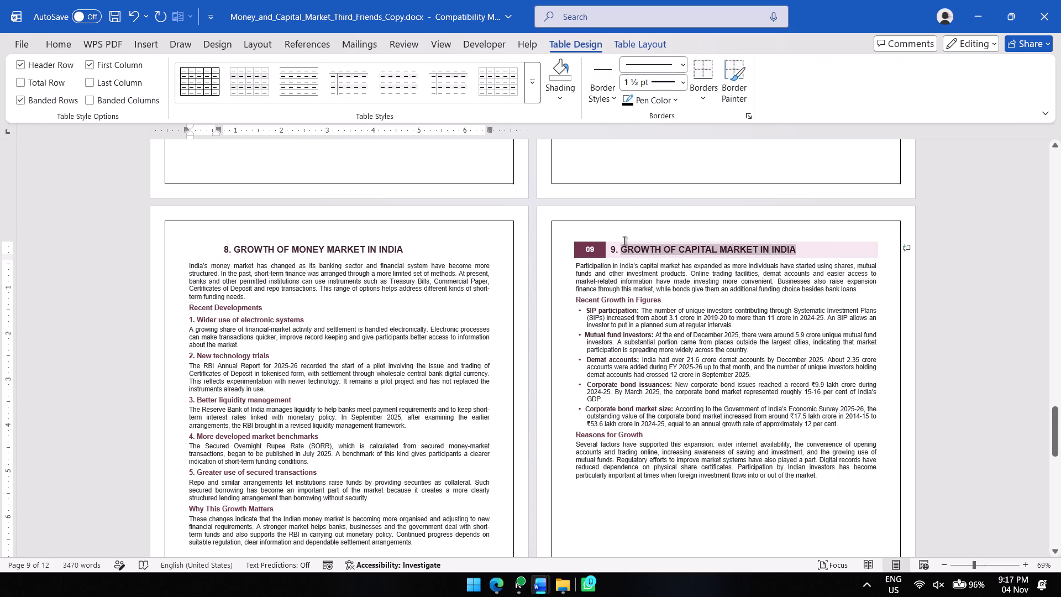
pyautogui.moveTo(624, 240); pyautogui.dragTo(583, 240)
pyautogui.click(554, 58)
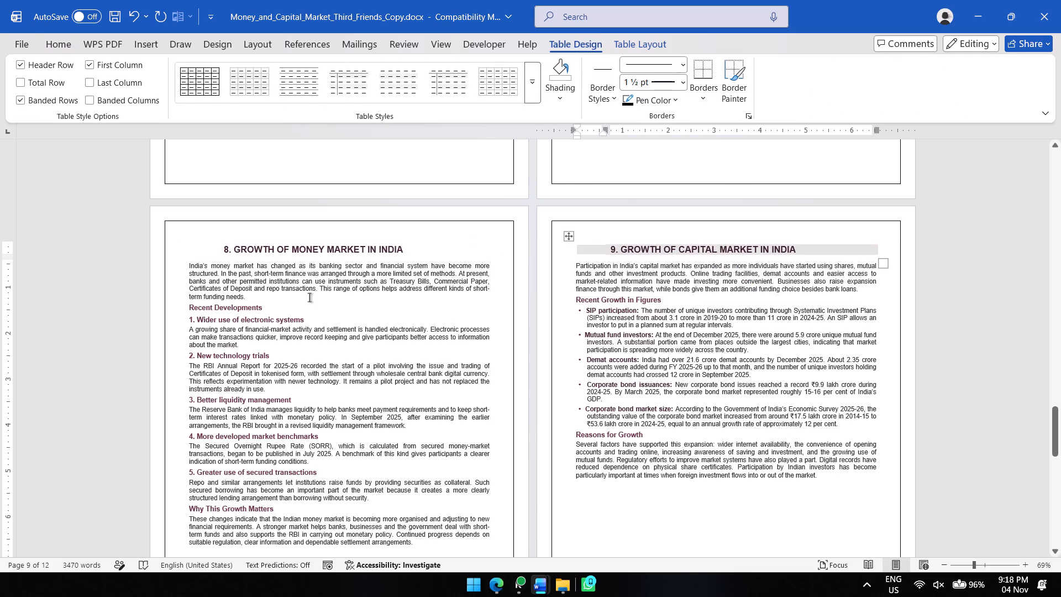
# Enlarge all text under "8. GROWTH OF MONEY MARKET IN INDIA", introduction through "Why This Growth Matters", bringing the body paragraphs to size 14.
pyautogui.click(309, 297)
pyautogui.scroll(-3, 309, 297)
pyautogui.scroll(2, 309, 297)
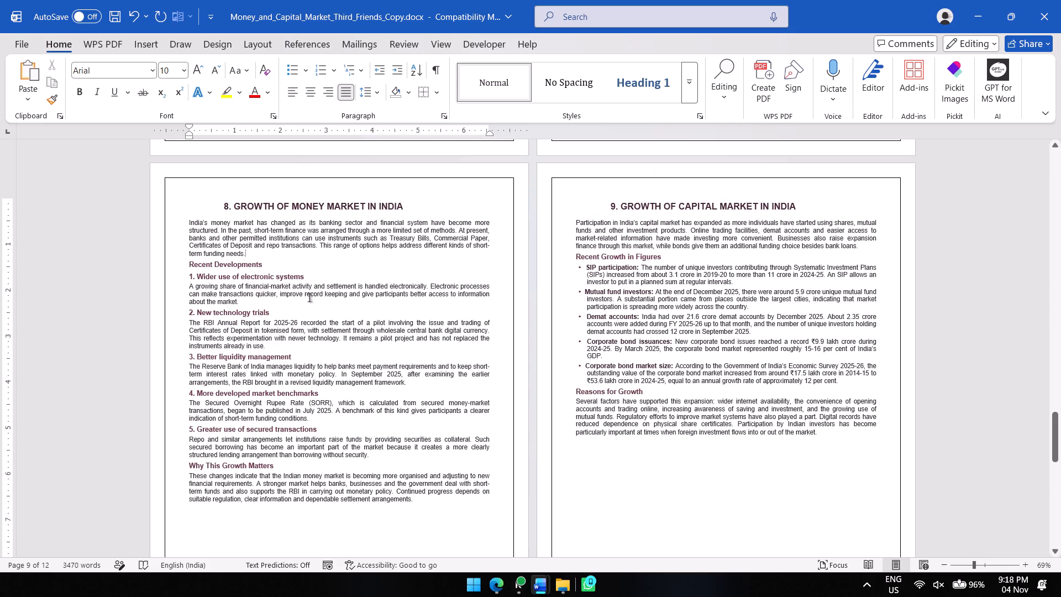
pyautogui.moveTo(417, 504); pyautogui.dragTo(177, 225)
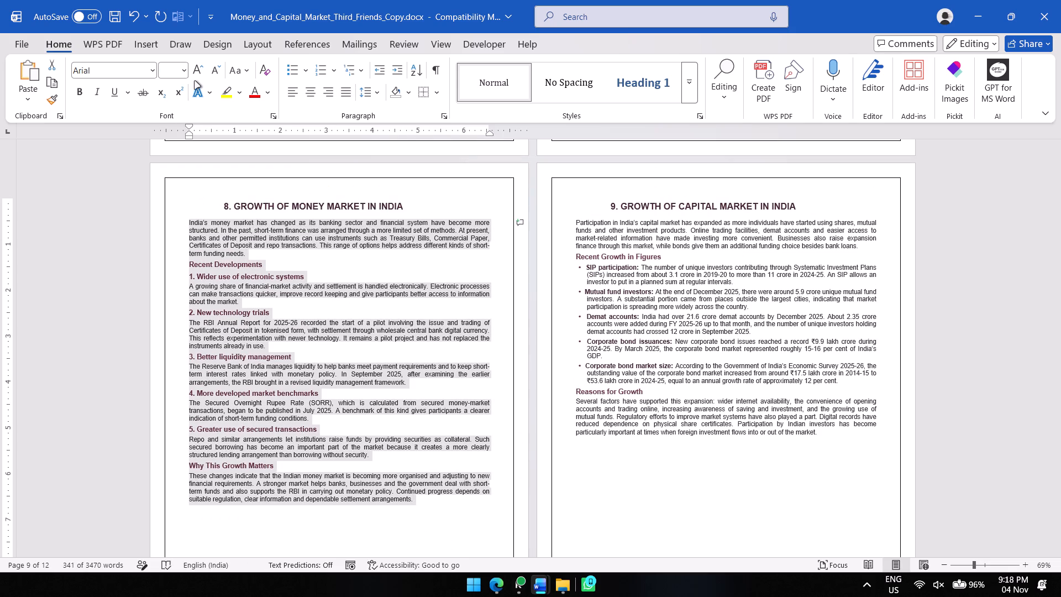
pyautogui.tripleClick(197, 73)
pyautogui.click(241, 239)
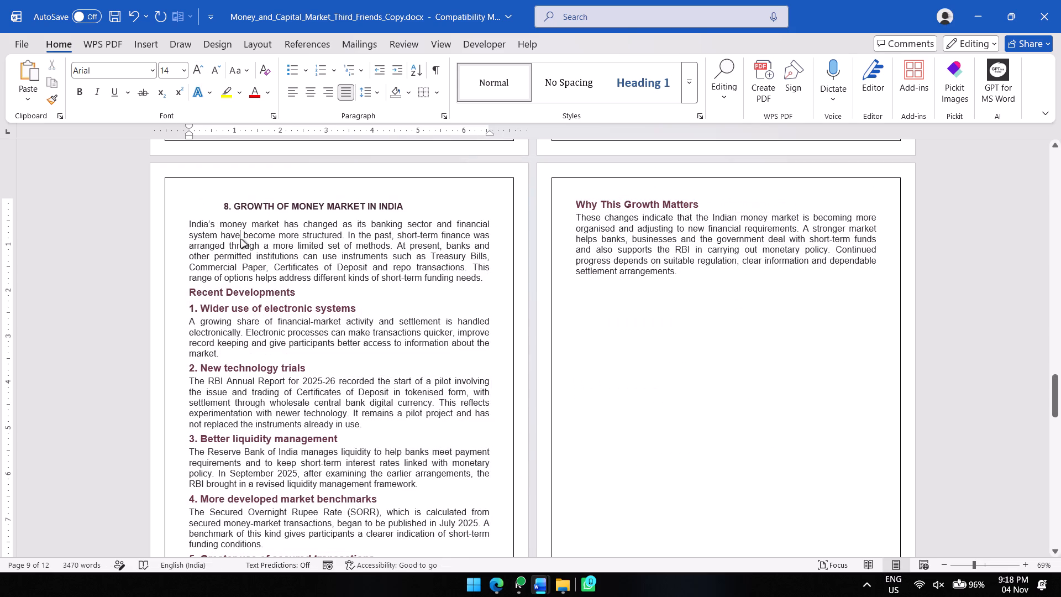
# Increase the heading "8. GROWTH OF MONEY MARKET IN INDIA" to size 16.
pyautogui.moveTo(409, 206); pyautogui.dragTo(256, 203)
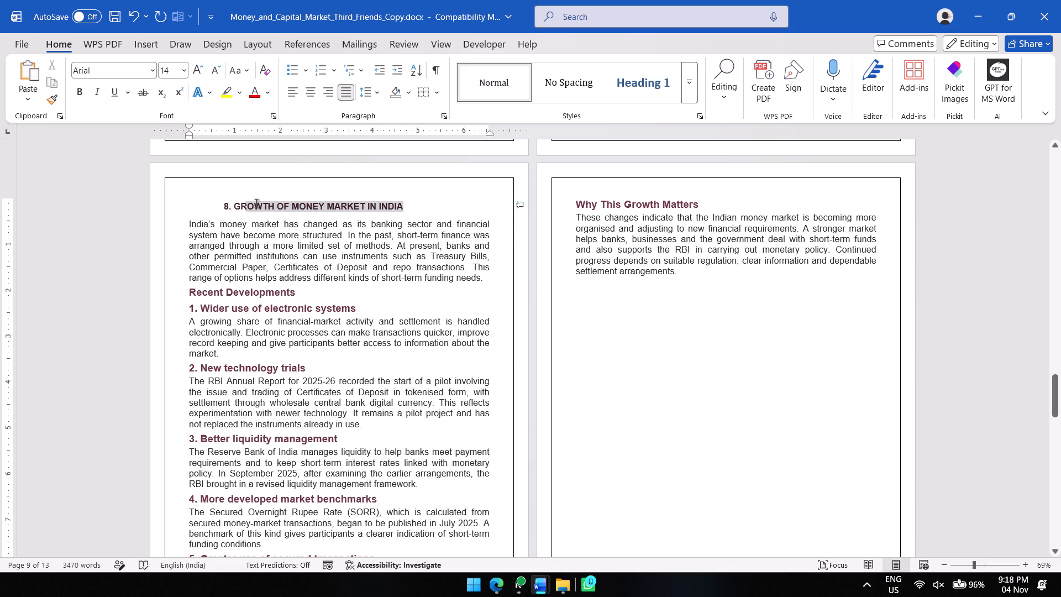
pyautogui.moveTo(256, 203); pyautogui.dragTo(220, 203)
pyautogui.click(200, 71)
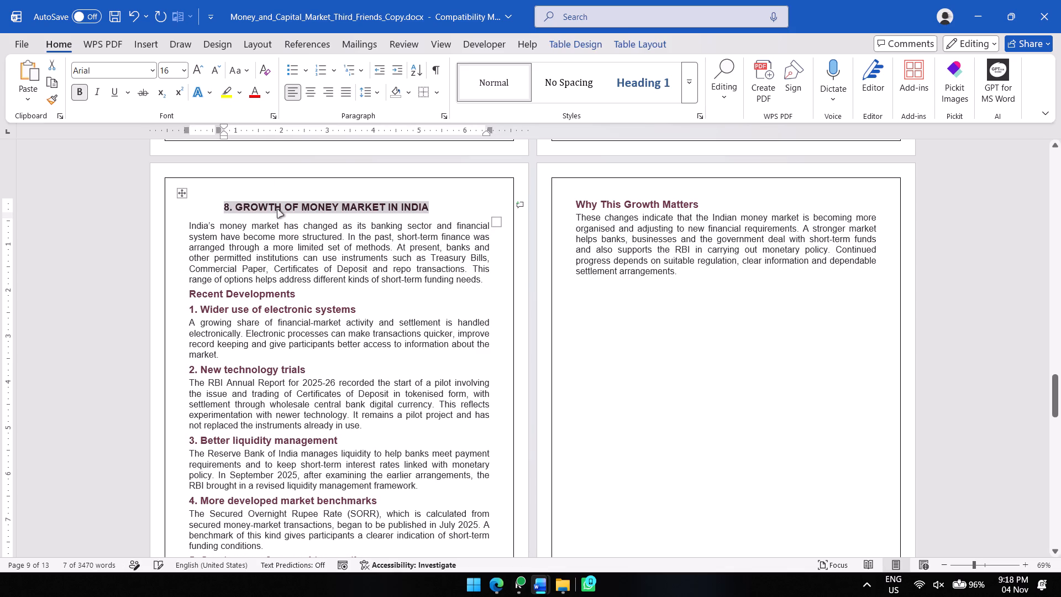
pyautogui.click(319, 306)
# Set single (1.0) line spacing from "Recent Developments" through "Why This Growth Matters" and remove the space before and after those paragraphs.
pyautogui.scroll(-3, 331, 348)
pyautogui.scroll(4, 331, 348)
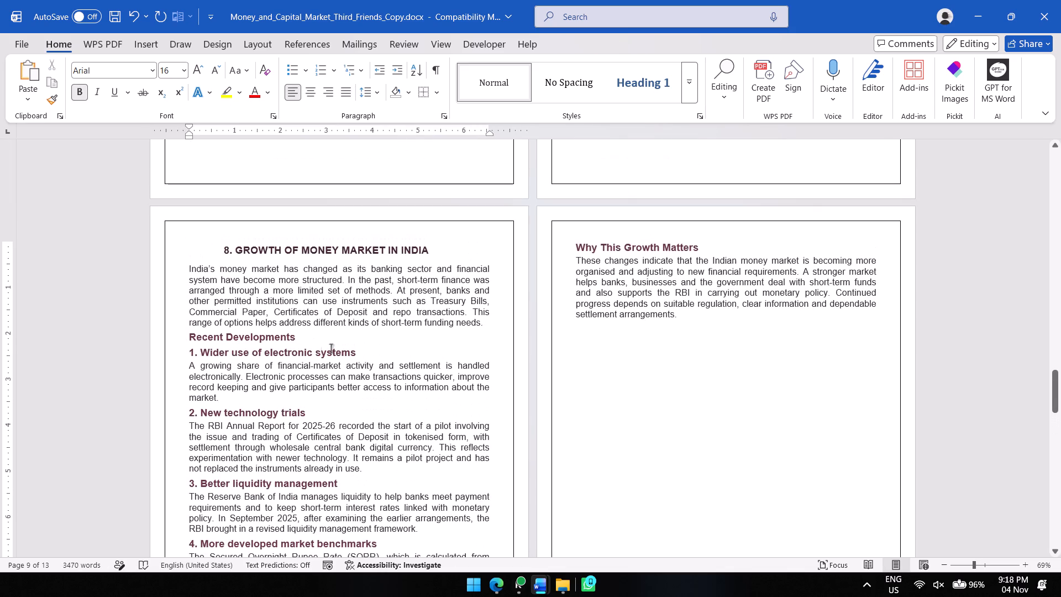
pyautogui.scroll(-3, 290, 397)
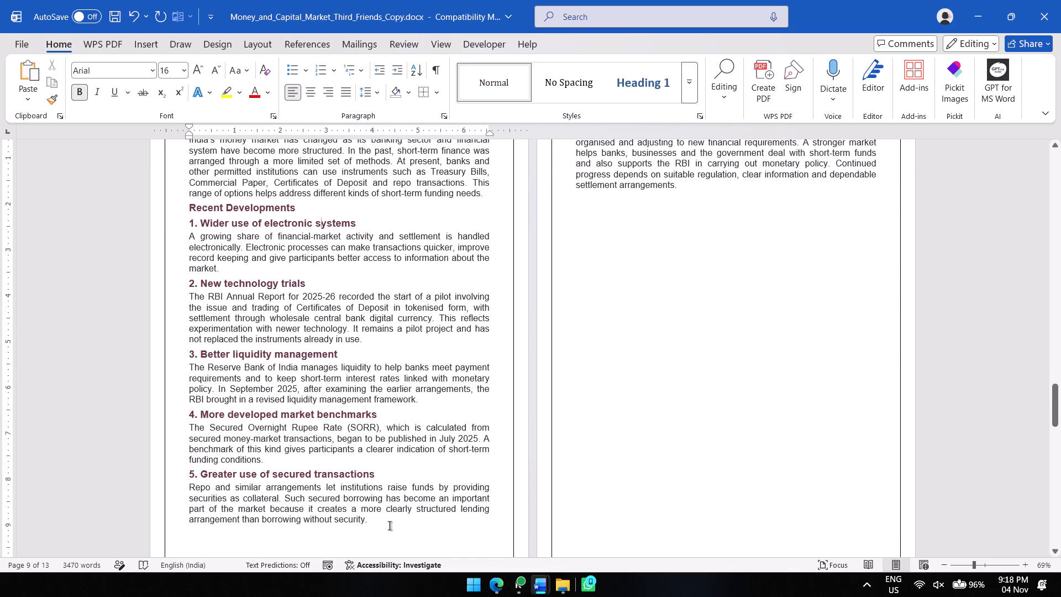
pyautogui.scroll(2, 390, 520)
pyautogui.moveTo(687, 281); pyautogui.dragTo(441, 332)
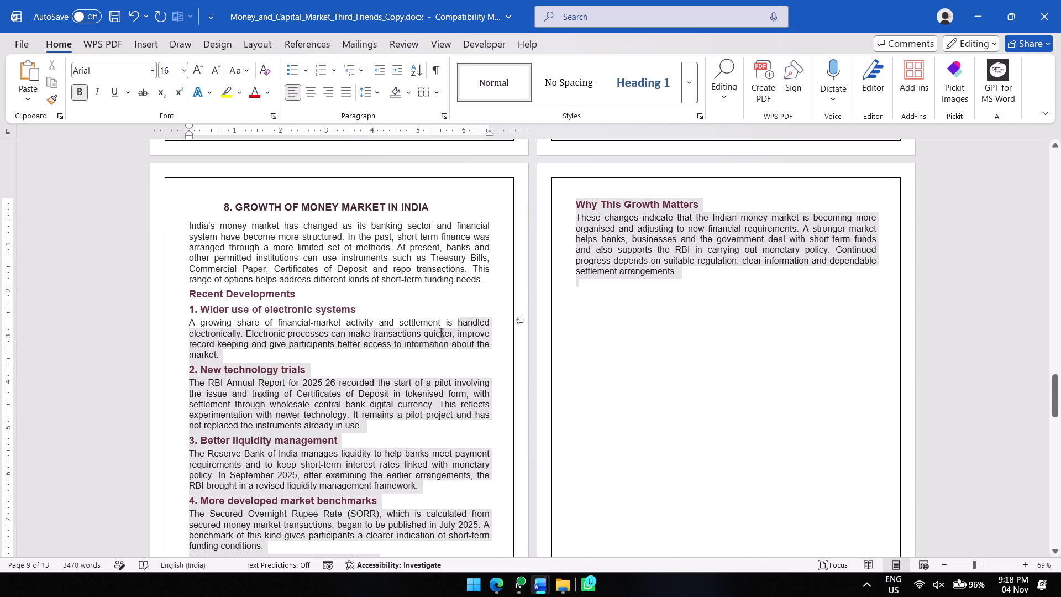
pyautogui.moveTo(441, 332); pyautogui.dragTo(187, 290)
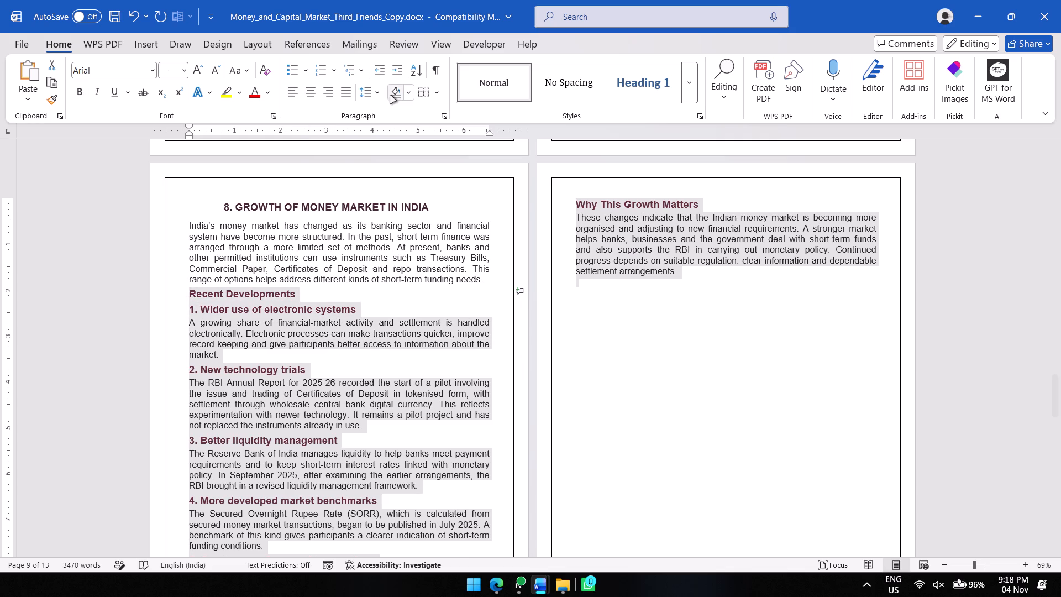
pyautogui.click(359, 94)
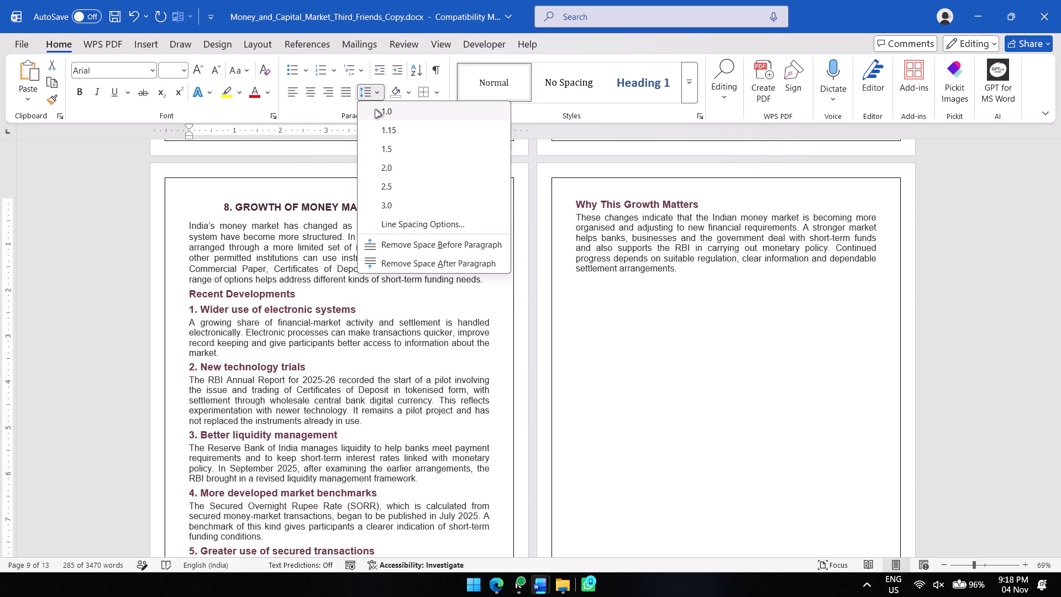
pyautogui.click(375, 109)
pyautogui.click(371, 95)
pyautogui.click(412, 241)
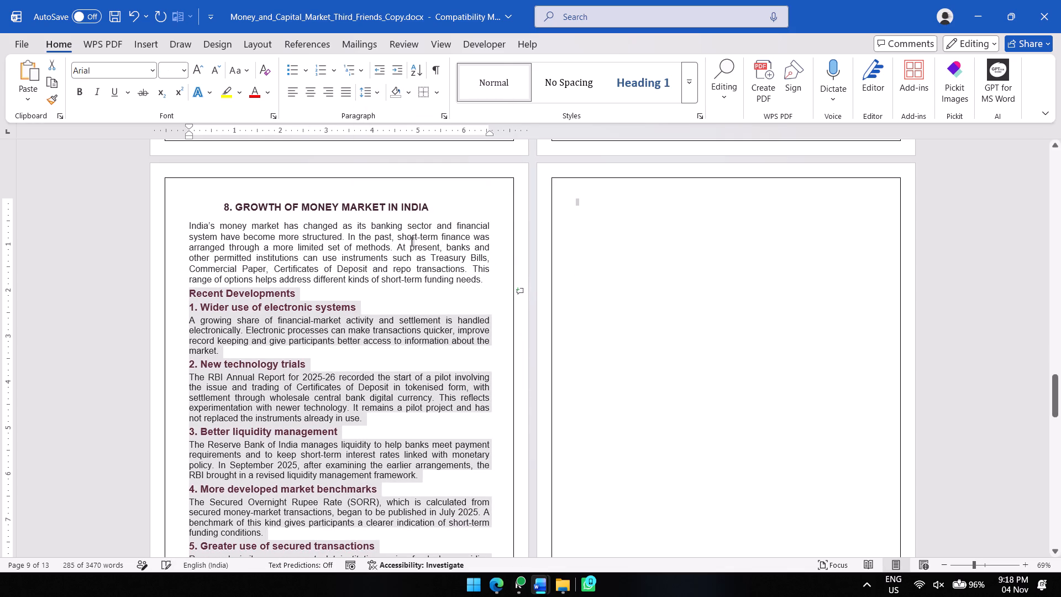
pyautogui.click(370, 95)
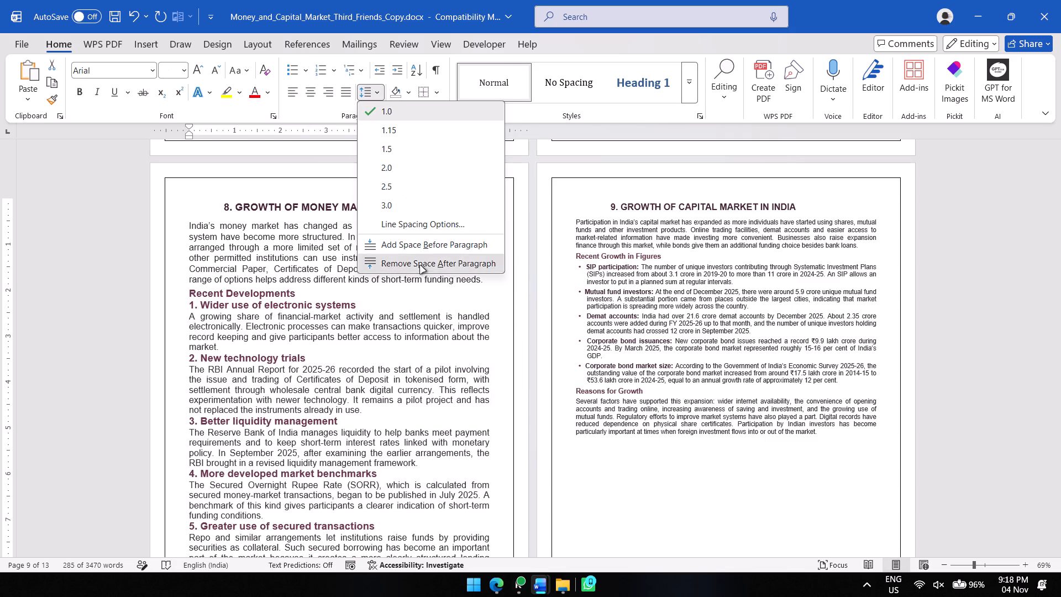
pyautogui.click(420, 265)
pyautogui.click(665, 242)
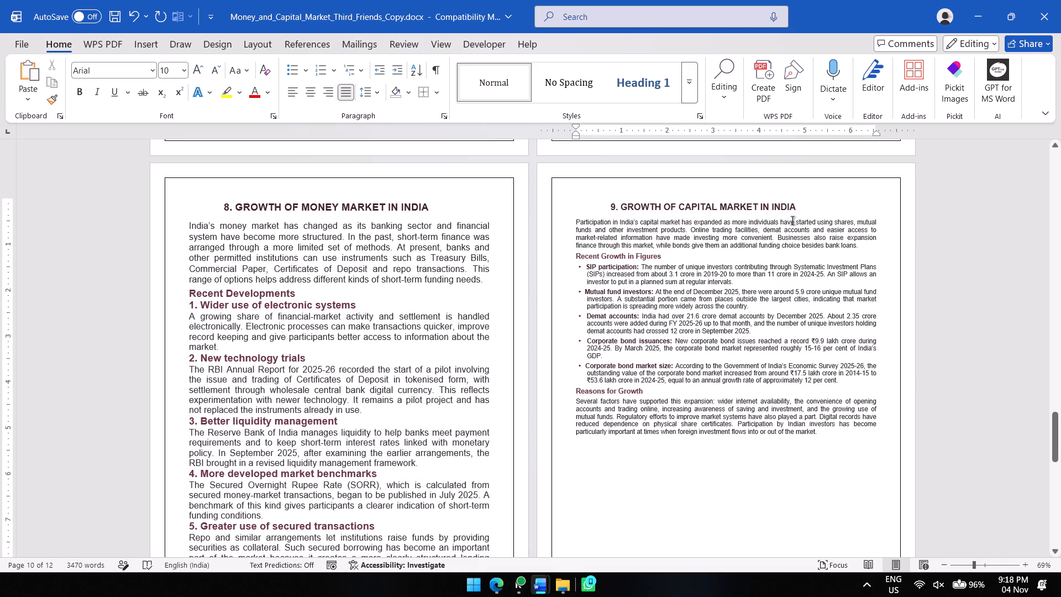
# Enlarge all text under "9. GROWTH OF CAPITAL MARKET IN INDIA", introduction through "Reasons for Growth", bringing the body paragraphs to size 14.
pyautogui.moveTo(825, 443); pyautogui.dragTo(563, 226)
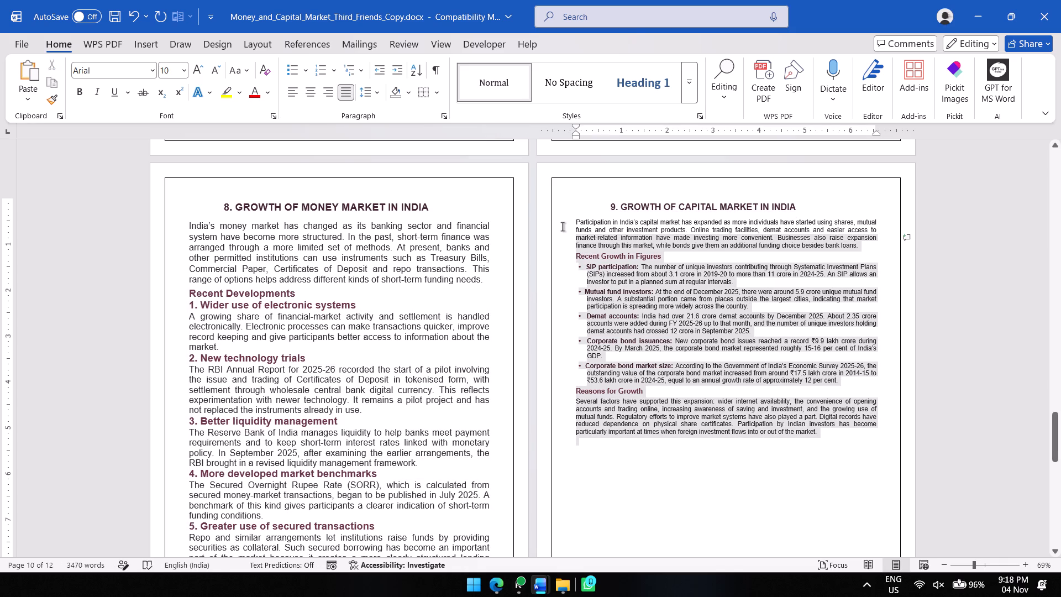
pyautogui.moveTo(563, 226); pyautogui.dragTo(563, 224)
pyautogui.tripleClick(191, 74)
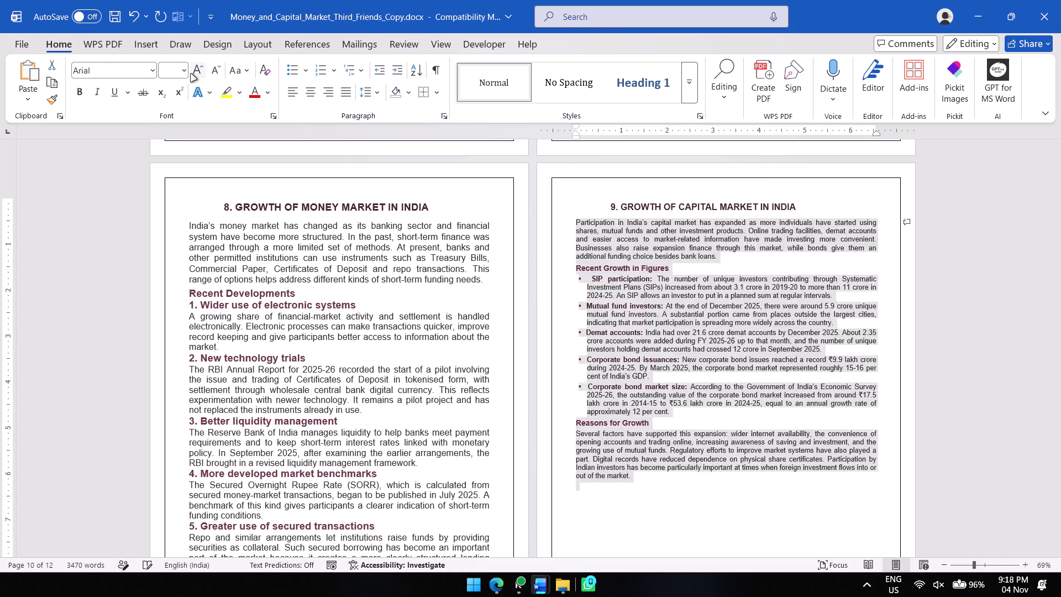
pyautogui.click(684, 317)
# Remove the shading from the CONCLUSION heading row and its 10 number cell, and centre the heading.
pyautogui.scroll(-7, 686, 317)
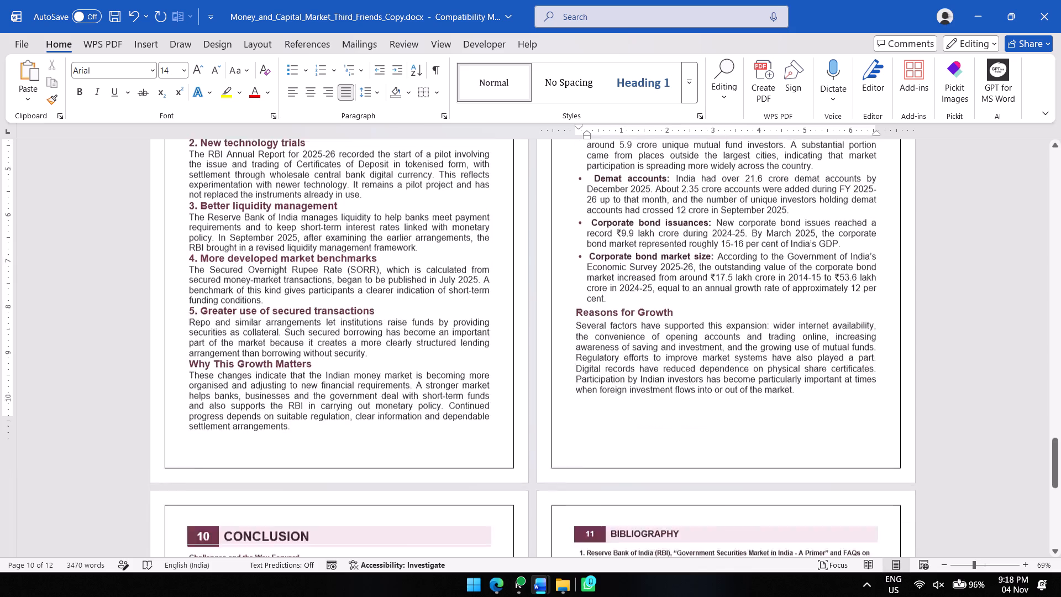
pyautogui.scroll(-5, 686, 317)
pyautogui.moveTo(321, 234); pyautogui.dragTo(182, 215)
pyautogui.click(544, 36)
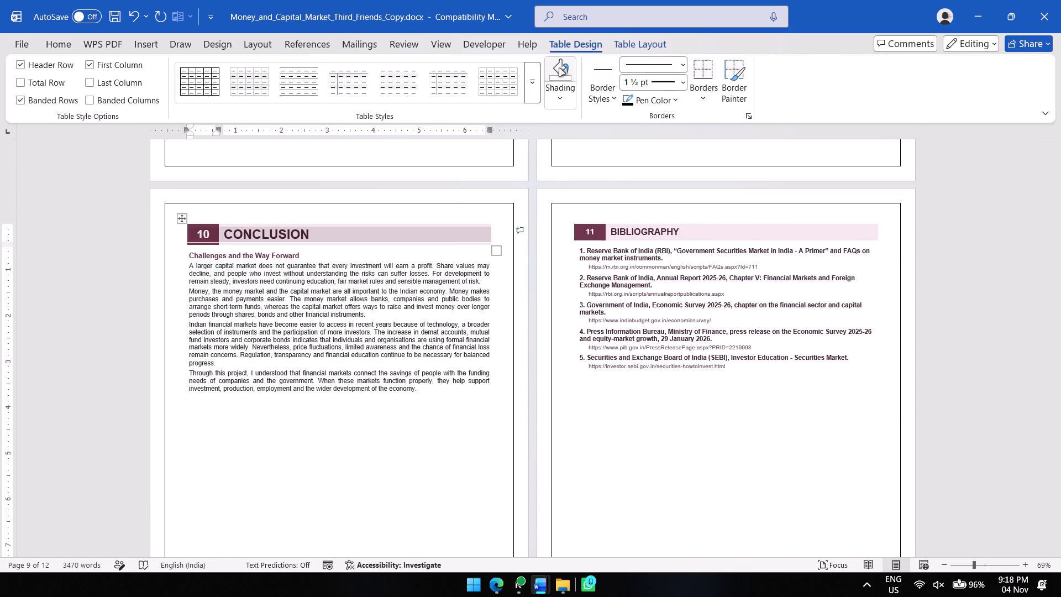
pyautogui.click(559, 68)
pyautogui.click(144, 38)
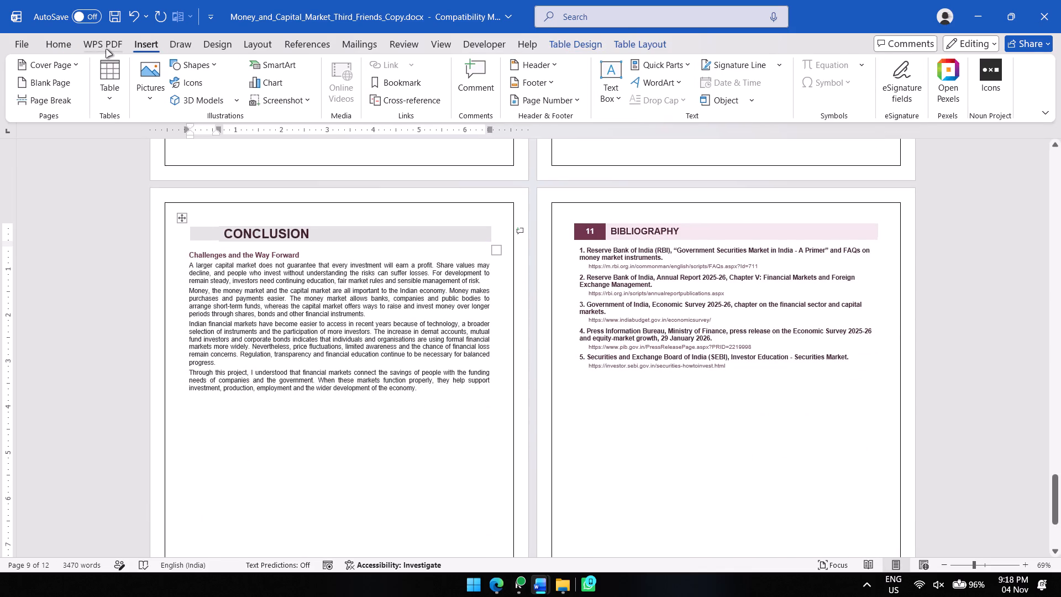
pyautogui.click(68, 49)
pyautogui.click(313, 90)
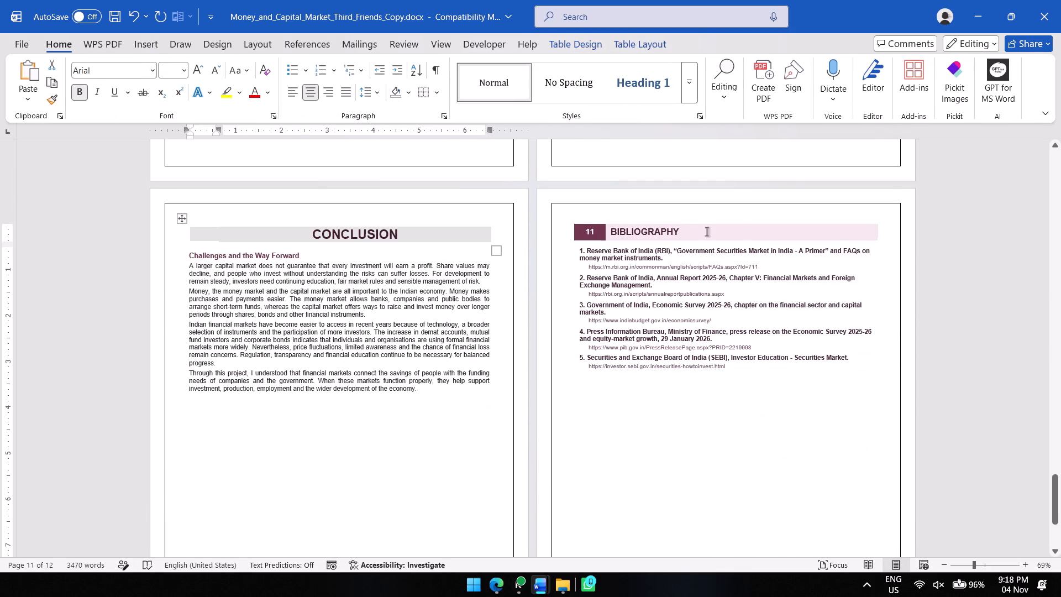
# Centre the BIBLIOGRAPHY heading and remove the shading from its row and its 11 number cell.
pyautogui.click(727, 234)
pyautogui.moveTo(715, 232); pyautogui.dragTo(586, 226)
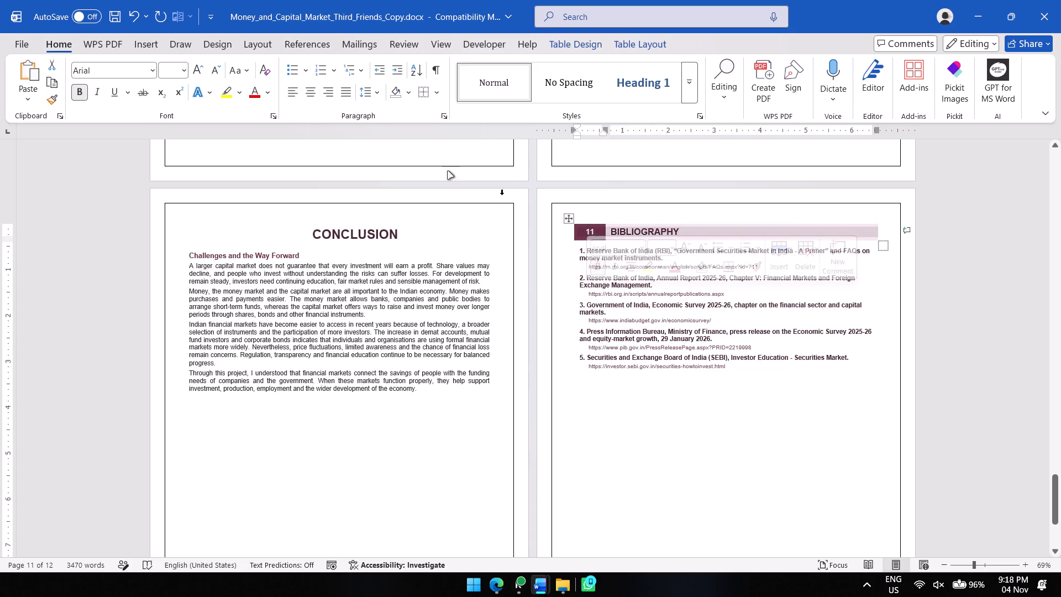
pyautogui.click(313, 98)
pyautogui.click(624, 49)
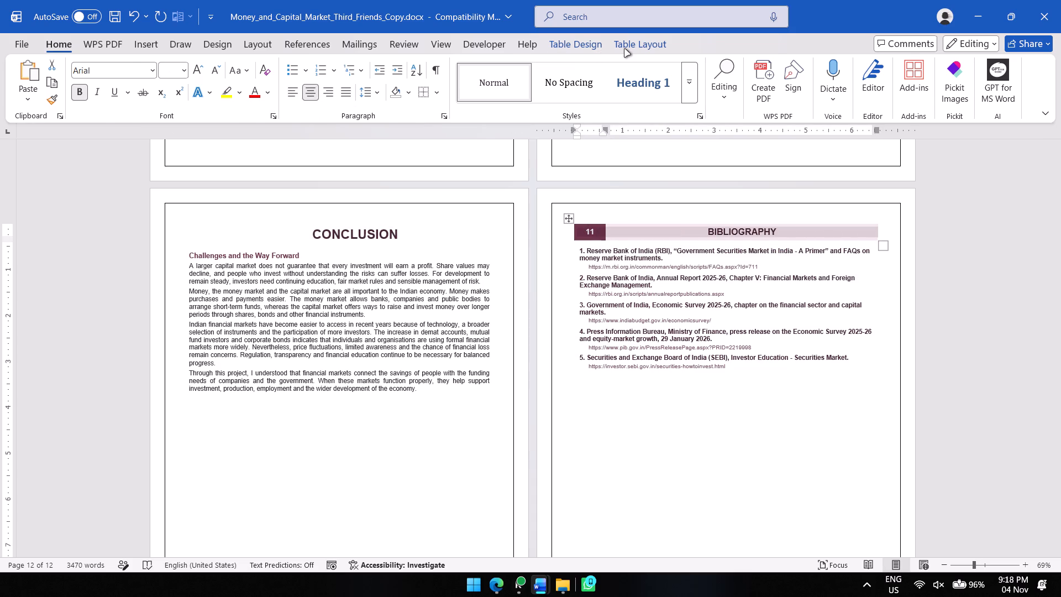
pyautogui.click(584, 48)
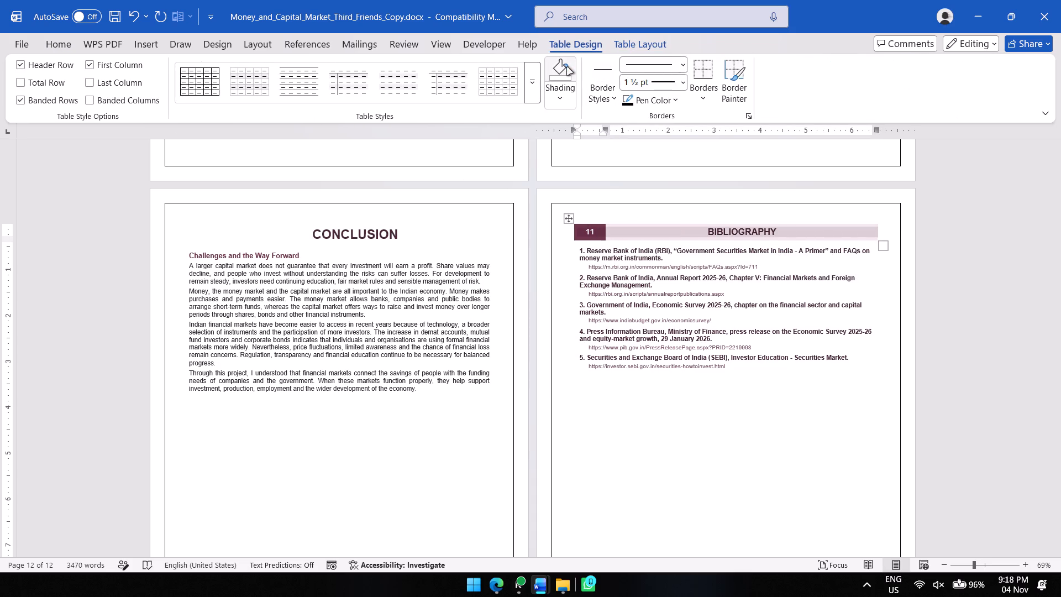
pyautogui.click(562, 67)
pyautogui.click(442, 387)
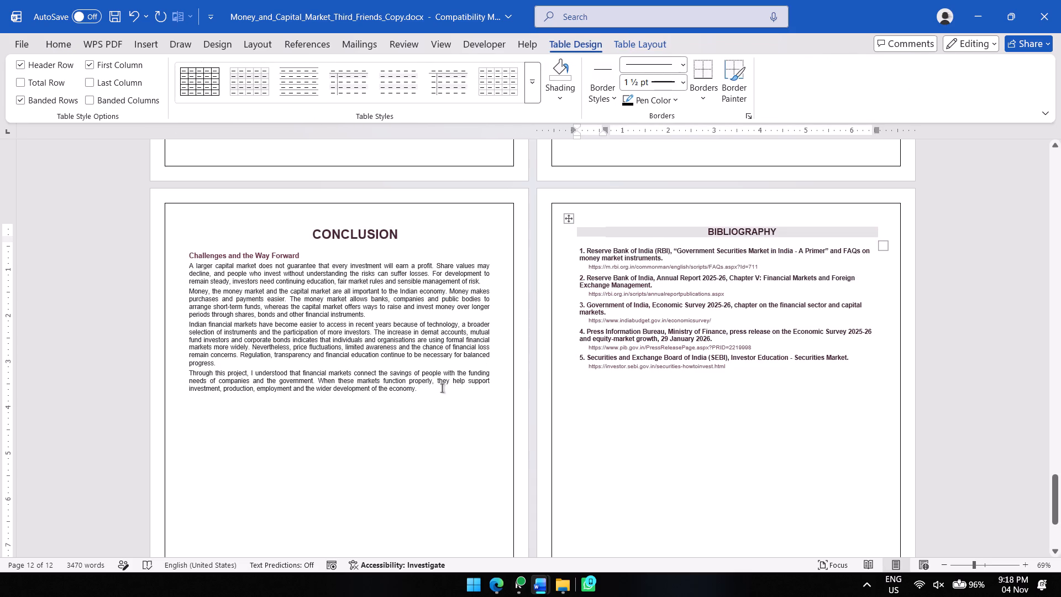
# Enlarge all text under CONCLUSION, from "Challenges and the Way Forward" to the last paragraph, bringing the body paragraphs to size 14.
pyautogui.moveTo(430, 392); pyautogui.dragTo(185, 259)
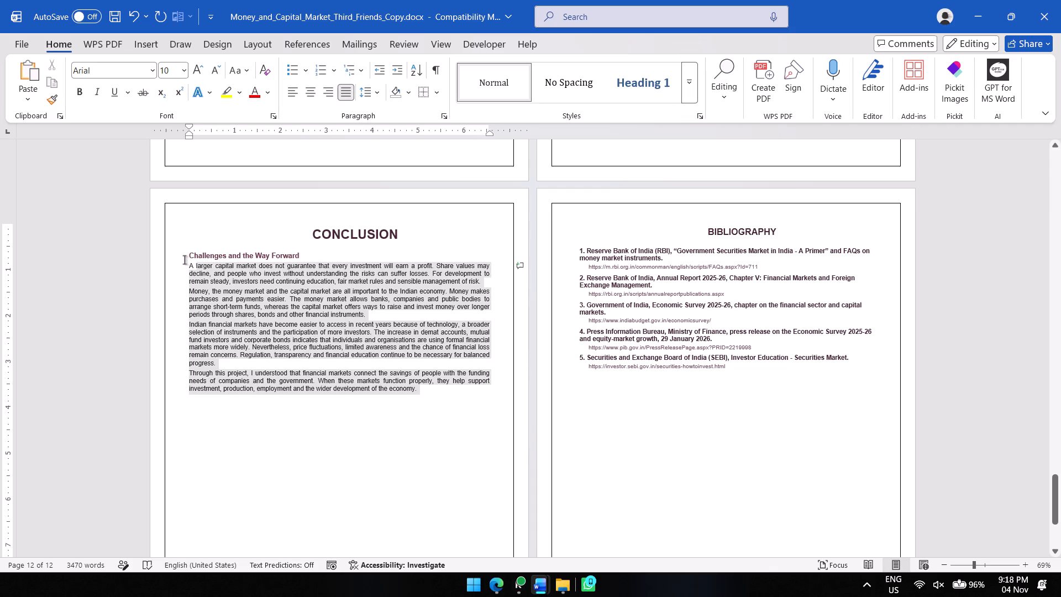
pyautogui.moveTo(185, 259); pyautogui.dragTo(182, 258)
pyautogui.tripleClick(195, 75)
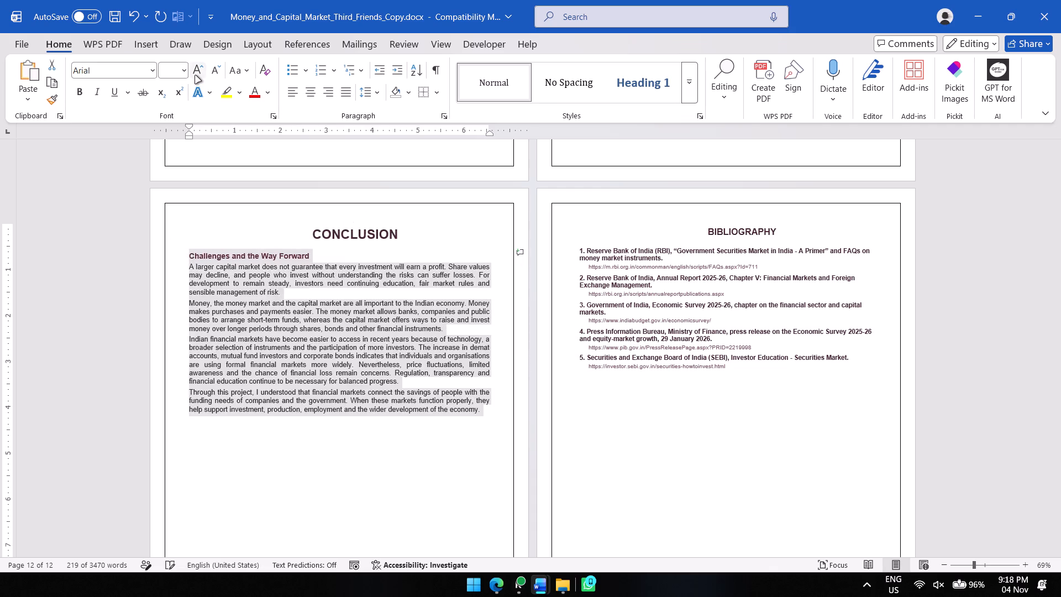
pyautogui.click(262, 311)
# Enlarge all five bibliography entries and their links by two font-size increments, bringing the bold reference titles to size 12.
pyautogui.moveTo(654, 382); pyautogui.dragTo(586, 316)
pyautogui.click(737, 380)
pyautogui.moveTo(738, 369); pyautogui.dragTo(602, 313)
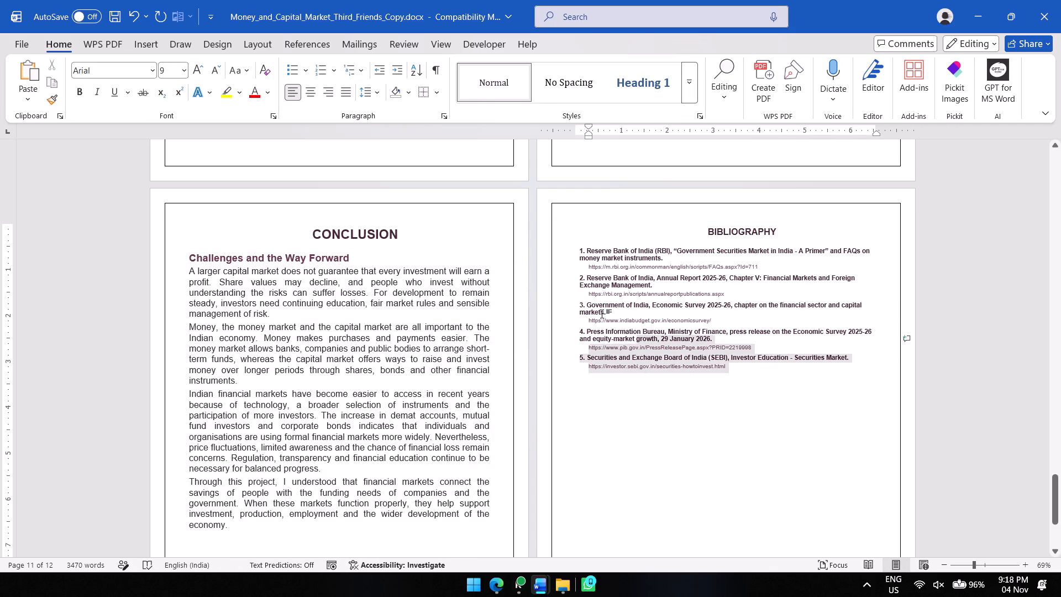
pyautogui.moveTo(602, 313); pyautogui.dragTo(559, 249)
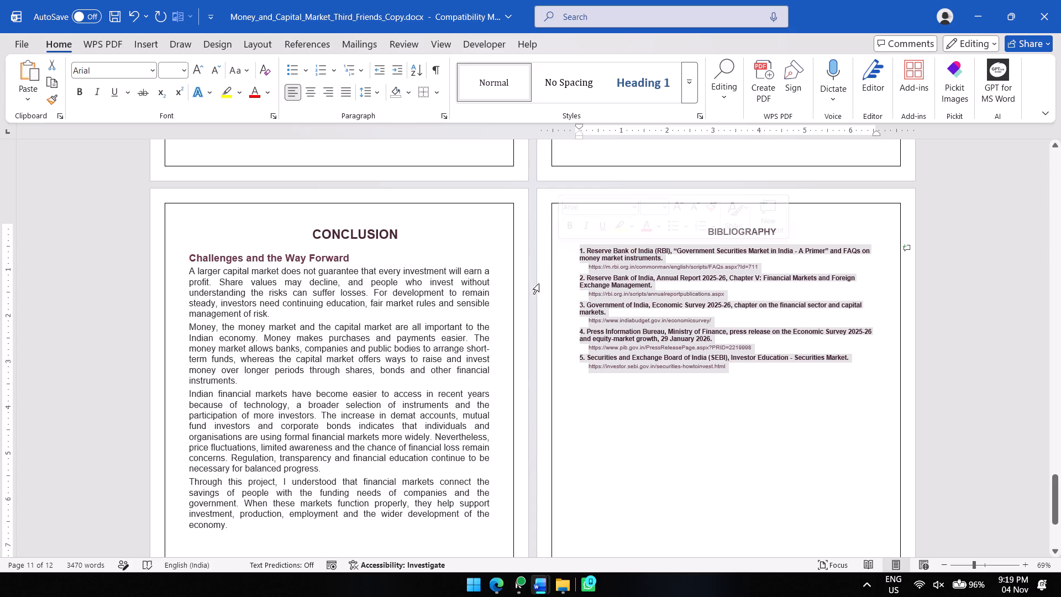
pyautogui.doubleClick(201, 63)
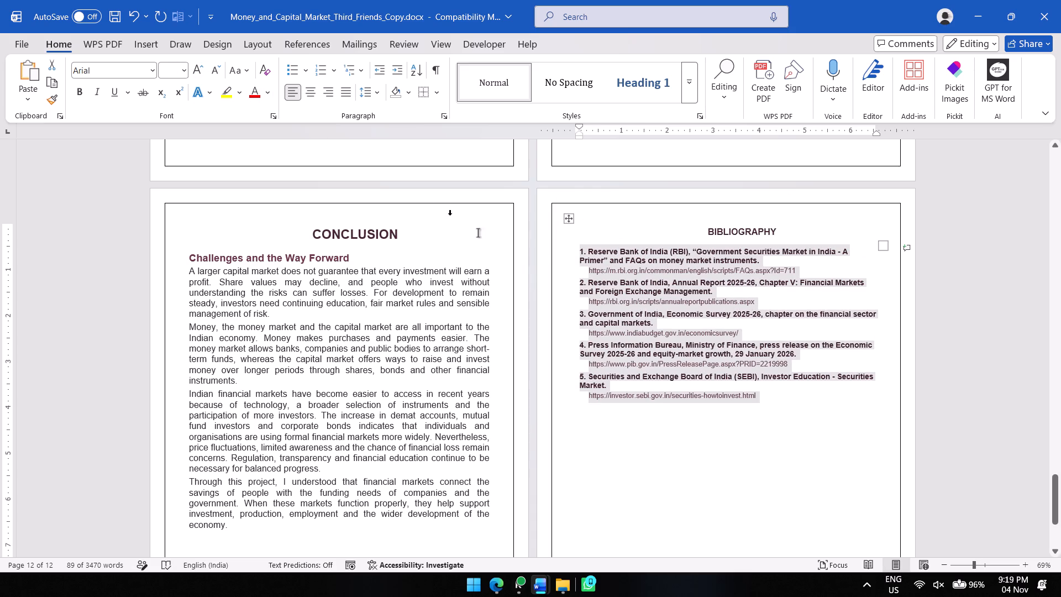
pyautogui.click(619, 249)
# Review the formatted pages from the bibliography back to the index, checking headings, text sizes and page fit.
pyautogui.scroll(-5, 687, 416)
pyautogui.scroll(18, 687, 416)
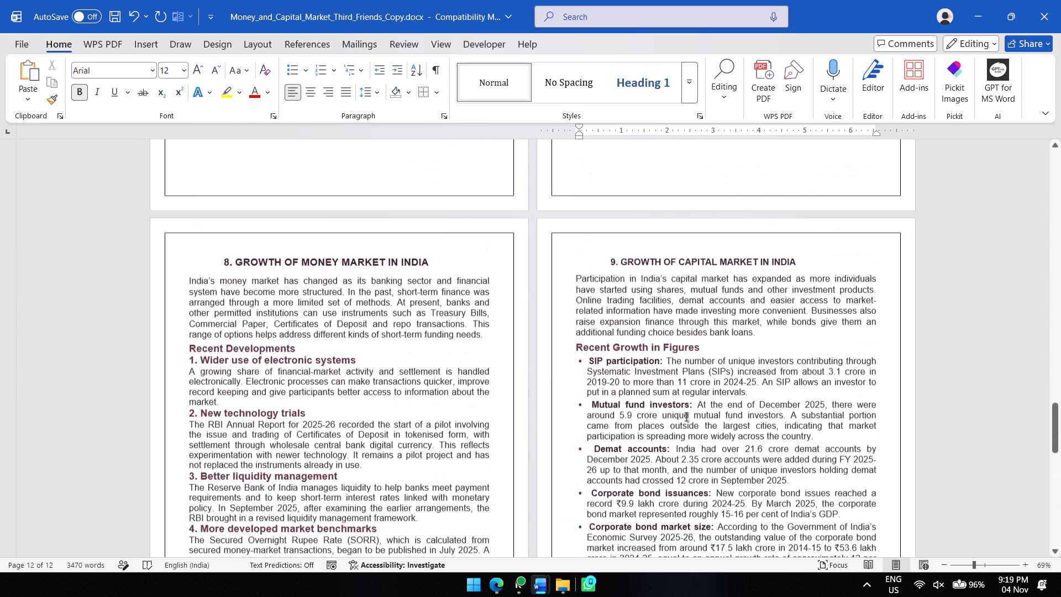
pyautogui.scroll(5, 686, 416)
pyautogui.scroll(-1, 686, 416)
pyautogui.scroll(17, 686, 416)
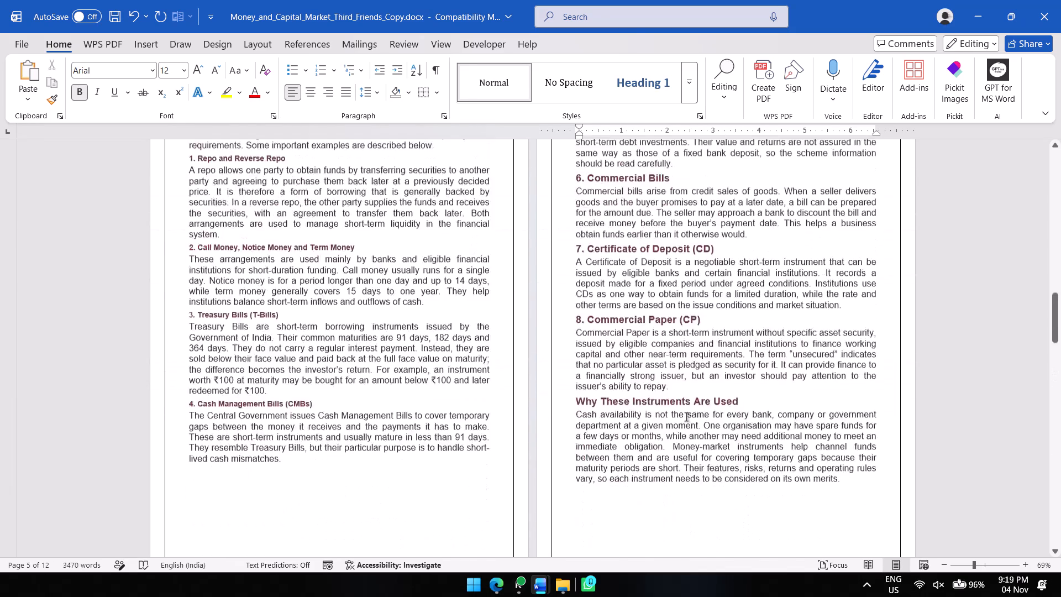
pyautogui.scroll(15, 686, 416)
pyautogui.scroll(-1, 686, 416)
pyautogui.scroll(18, 686, 416)
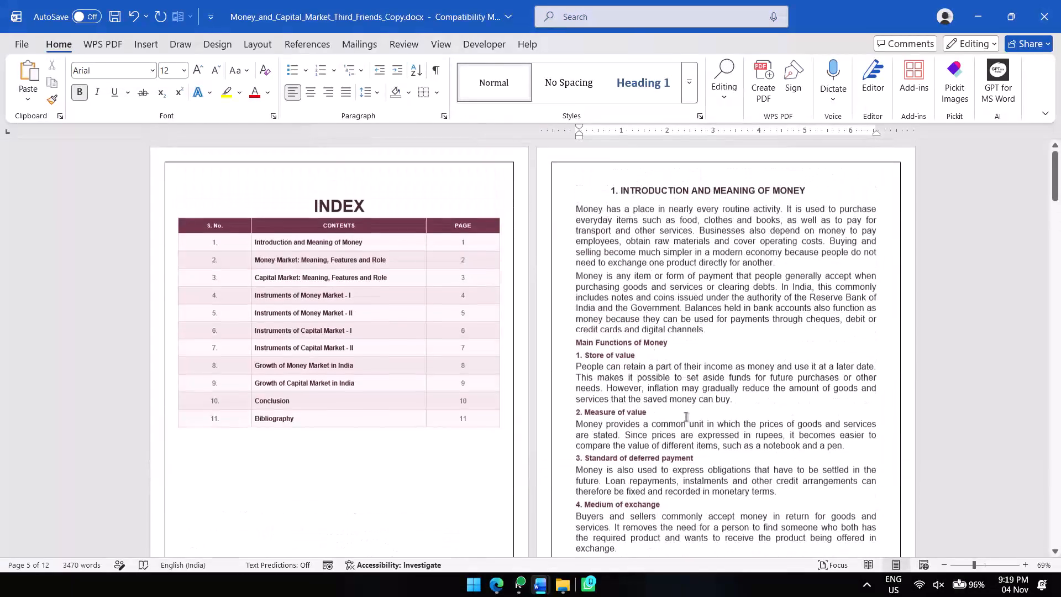
pyautogui.scroll(2, 686, 416)
pyautogui.scroll(-13, 686, 416)
pyautogui.scroll(1, 684, 418)
pyautogui.scroll(-11, 684, 418)
pyautogui.scroll(2, 684, 418)
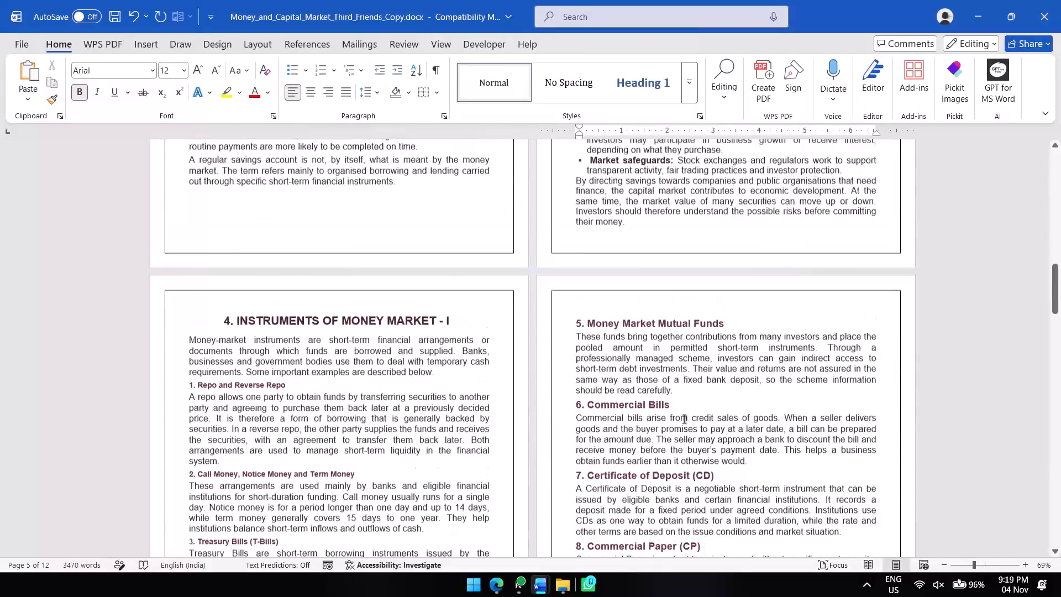
pyautogui.scroll(5, 684, 418)
pyautogui.scroll(-1, 684, 418)
pyautogui.scroll(20, 684, 418)
pyautogui.scroll(2, 684, 418)
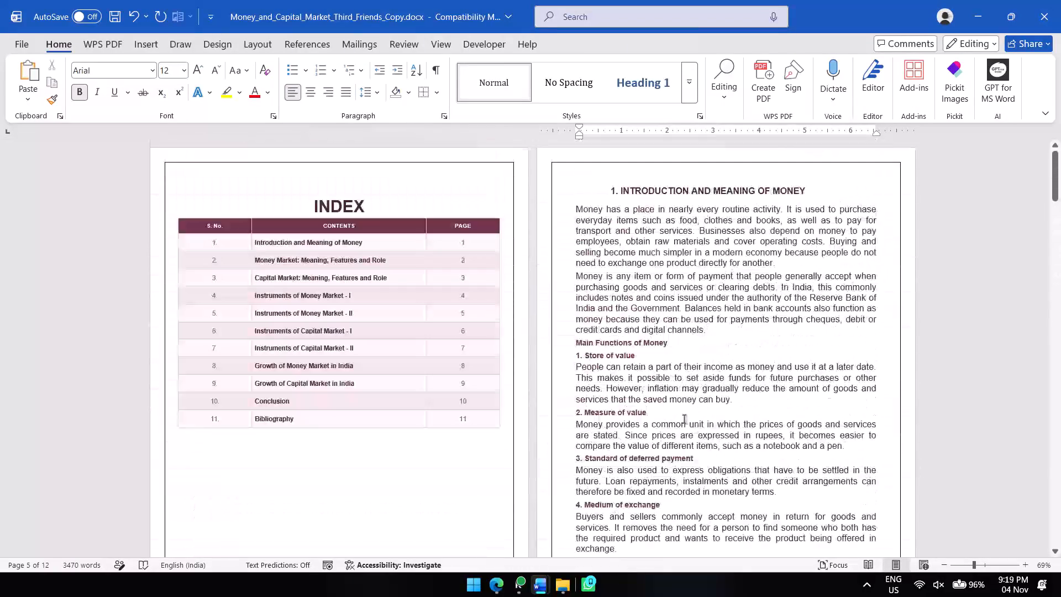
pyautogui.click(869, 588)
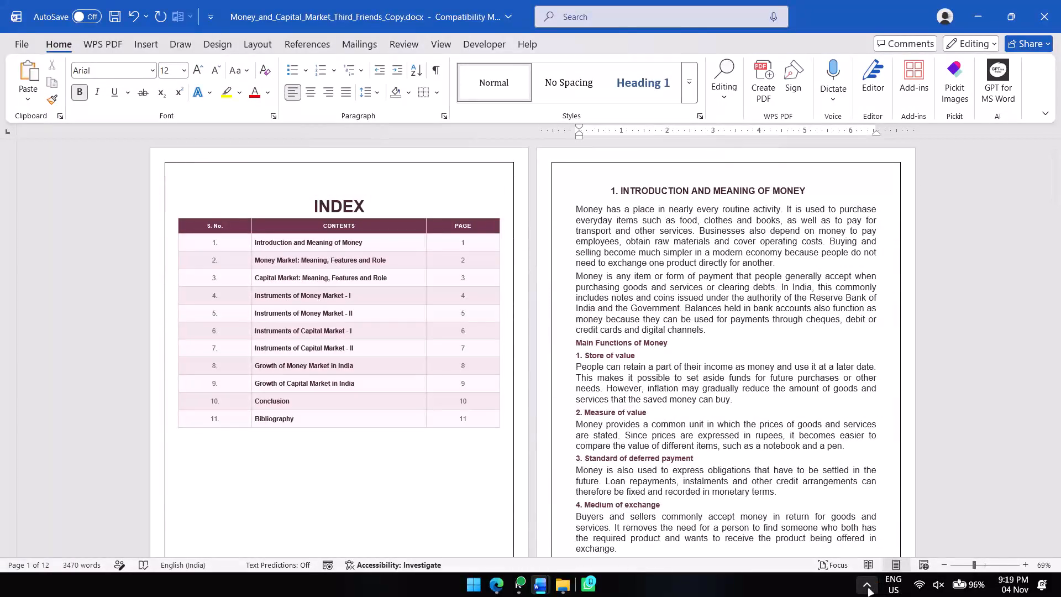
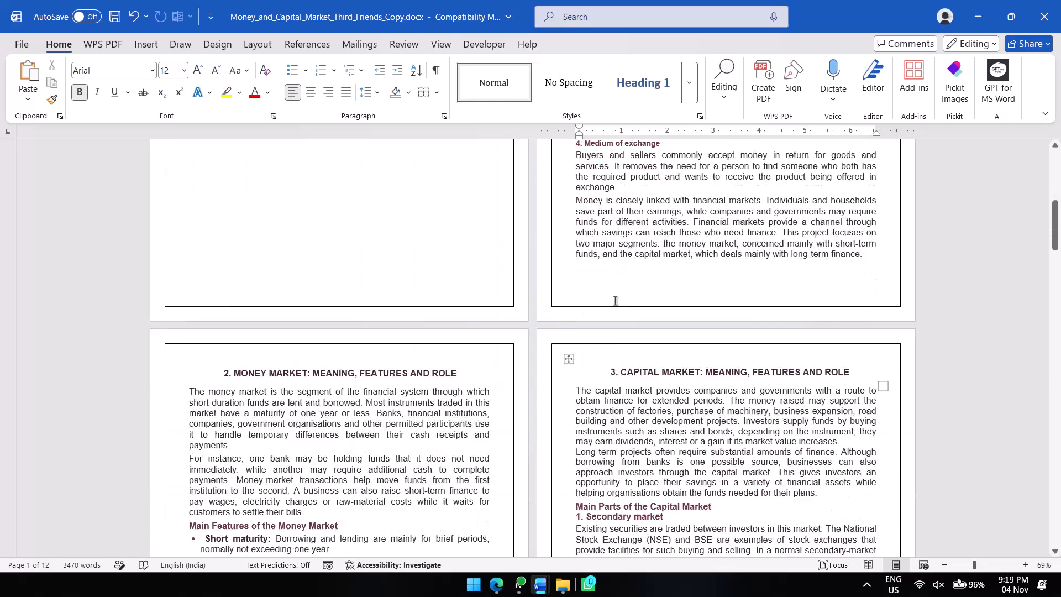
# Look through the formatted pages from the index to the growth chapters, checking headings, text sizes and page fit.
pyautogui.scroll(15, 615, 301)
pyautogui.scroll(-1, 615, 301)
pyautogui.scroll(7, 615, 301)
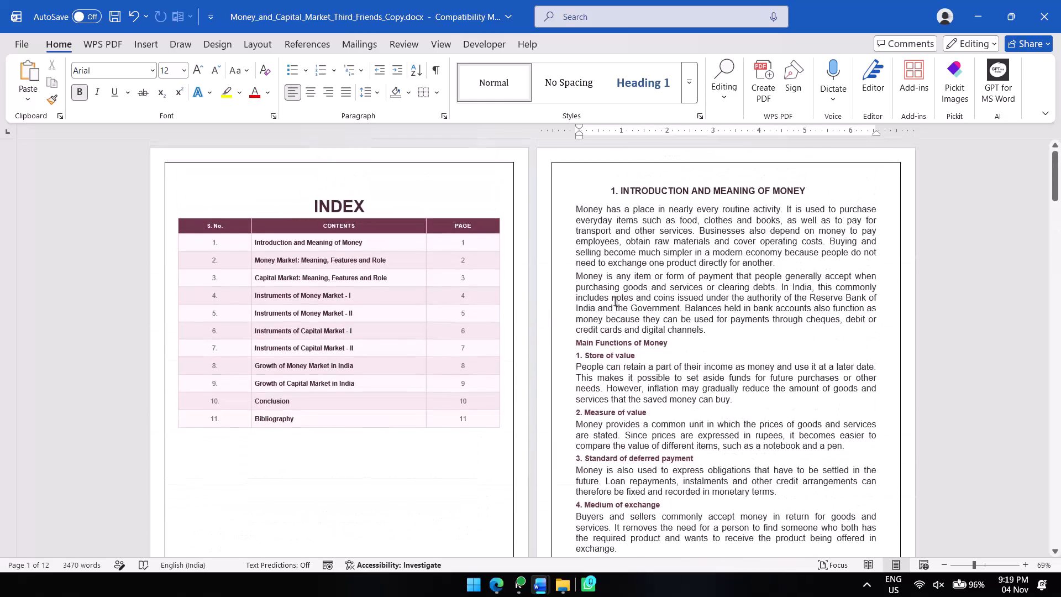
pyautogui.scroll(-20, 615, 301)
pyautogui.scroll(-5, 615, 301)
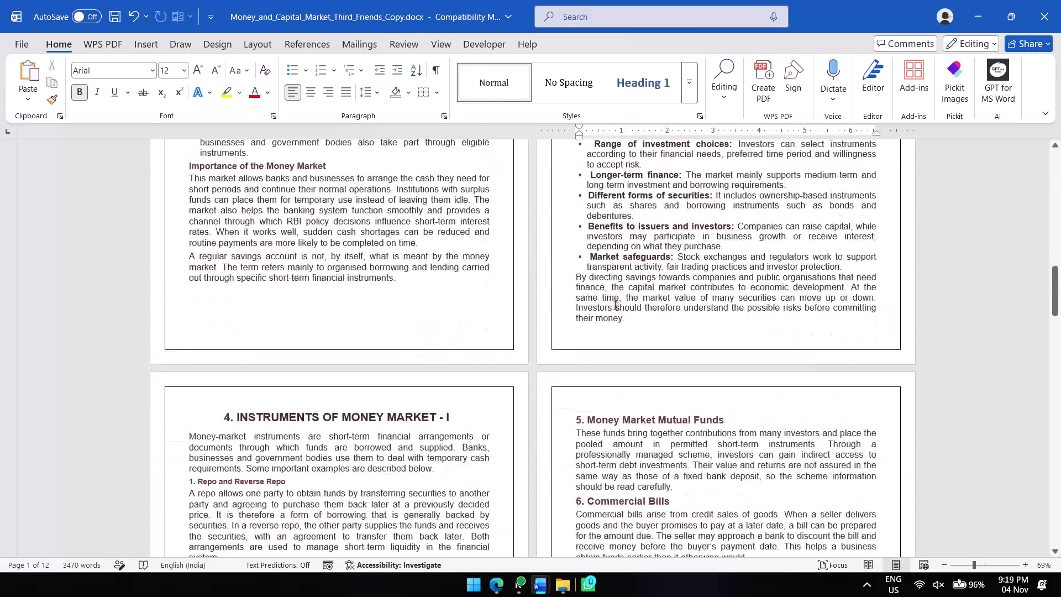
pyautogui.scroll(-2, 615, 305)
pyautogui.scroll(1, 615, 306)
pyautogui.scroll(-20, 615, 306)
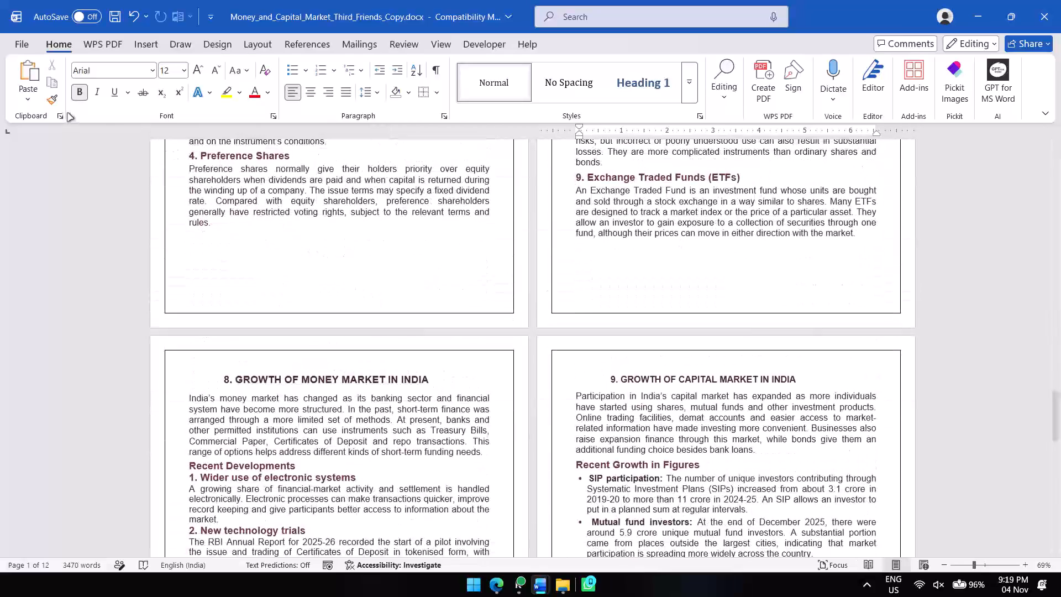
# Check the whole-document page border settings and the border's margin options without changing them.
pyautogui.click(185, 40)
pyautogui.click(217, 52)
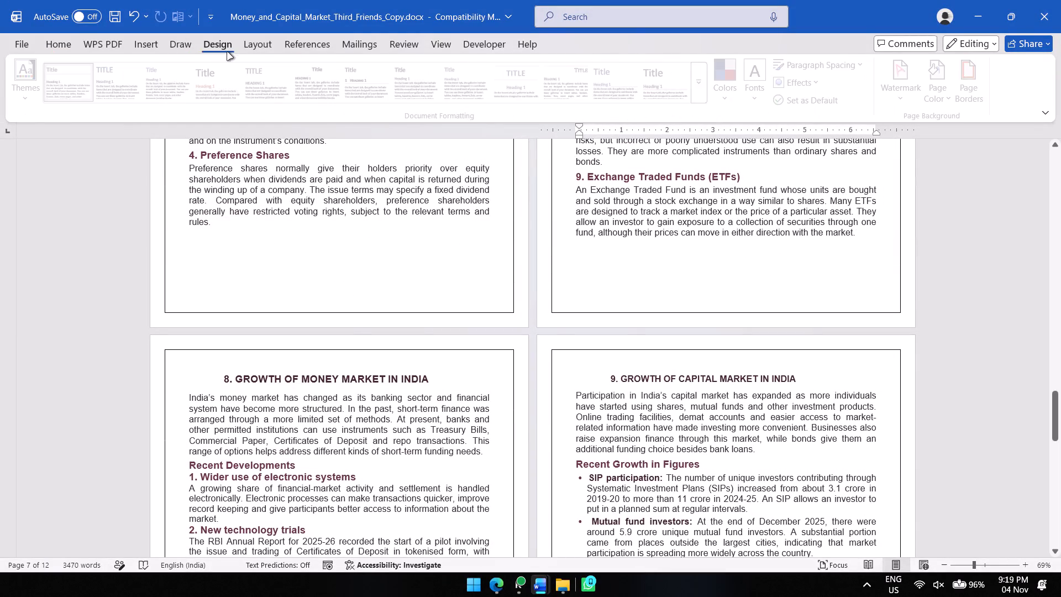
pyautogui.click(963, 91)
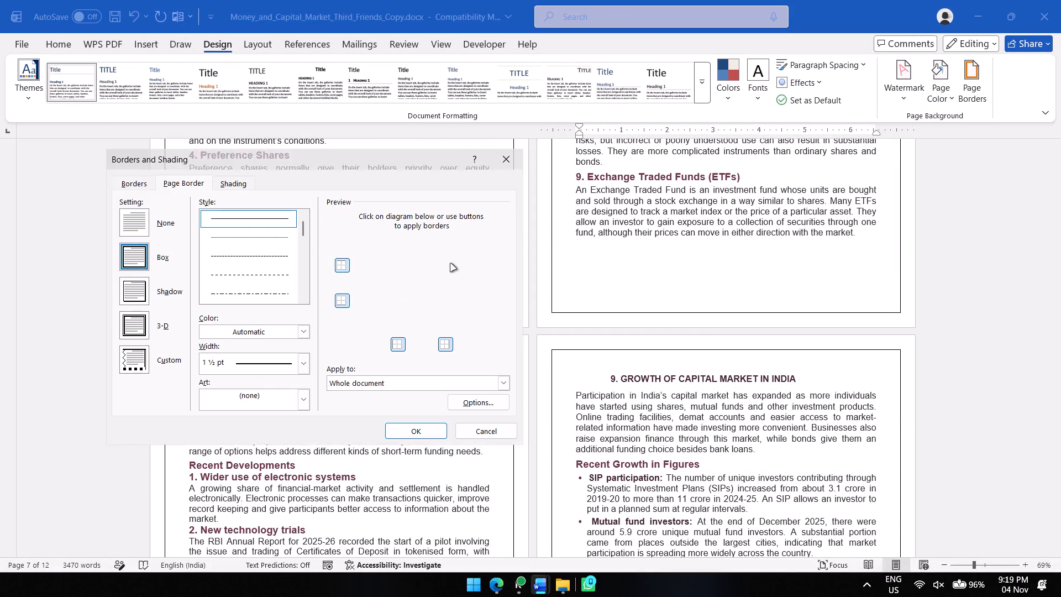
pyautogui.click(456, 407)
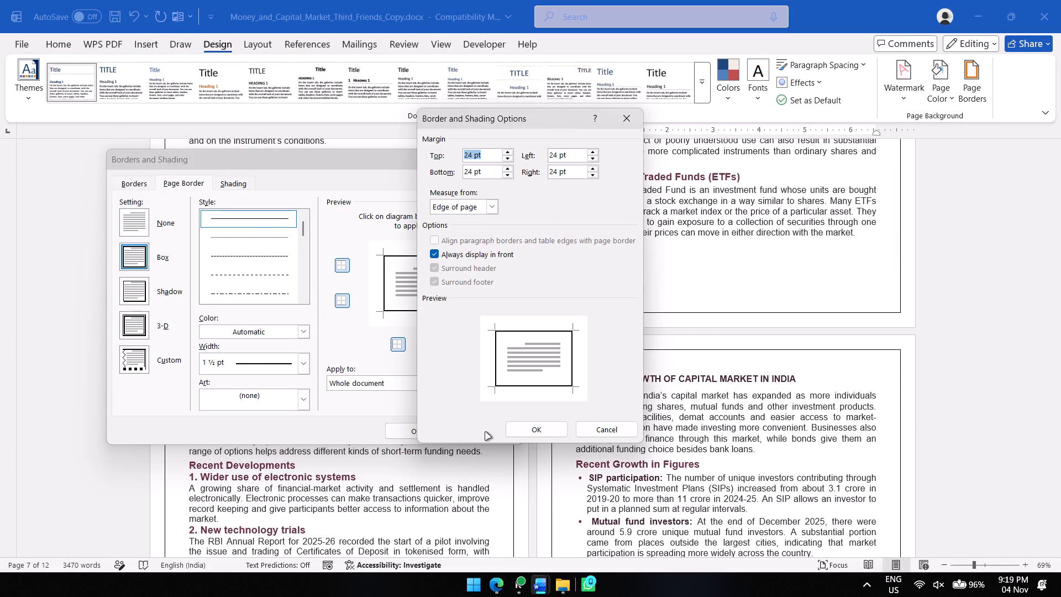
pyautogui.click(602, 429)
pyautogui.click(487, 435)
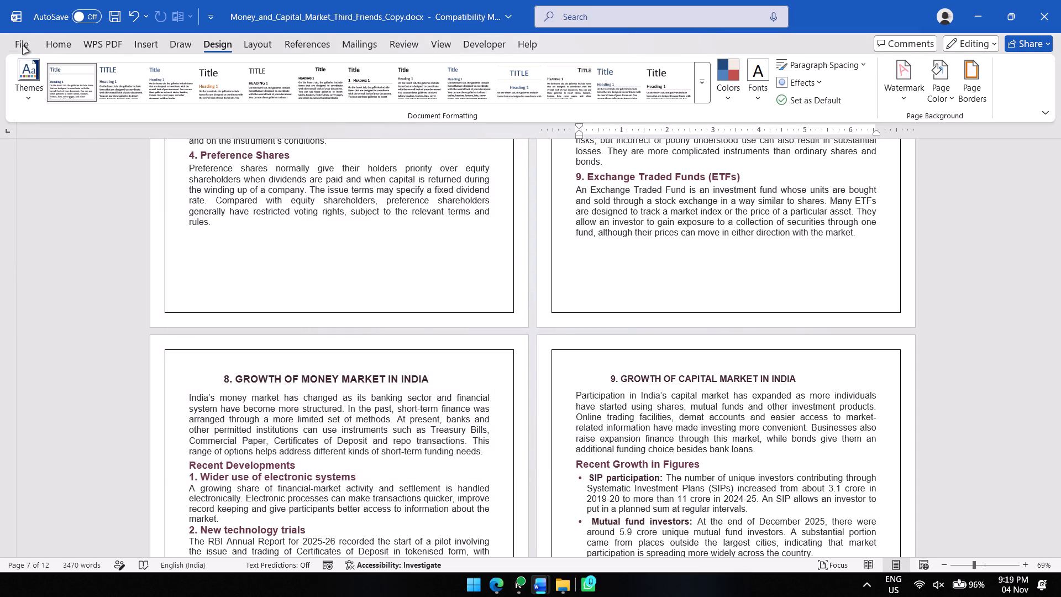
# Export the document as a PDF, replacing the suggested file name with one beginning with "pra".
pyautogui.click(23, 46)
pyautogui.click(40, 341)
pyautogui.click(396, 192)
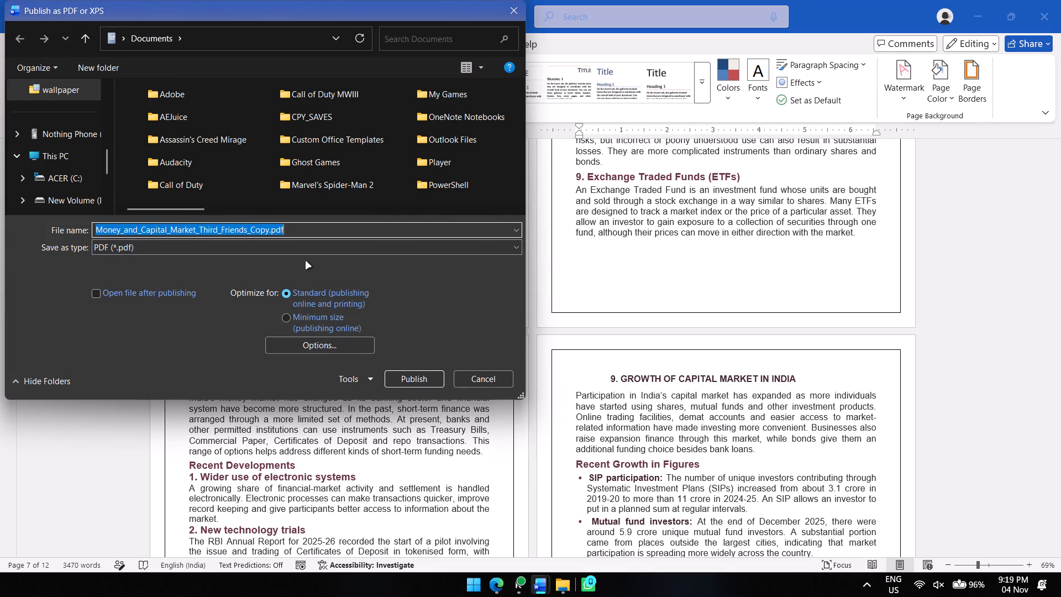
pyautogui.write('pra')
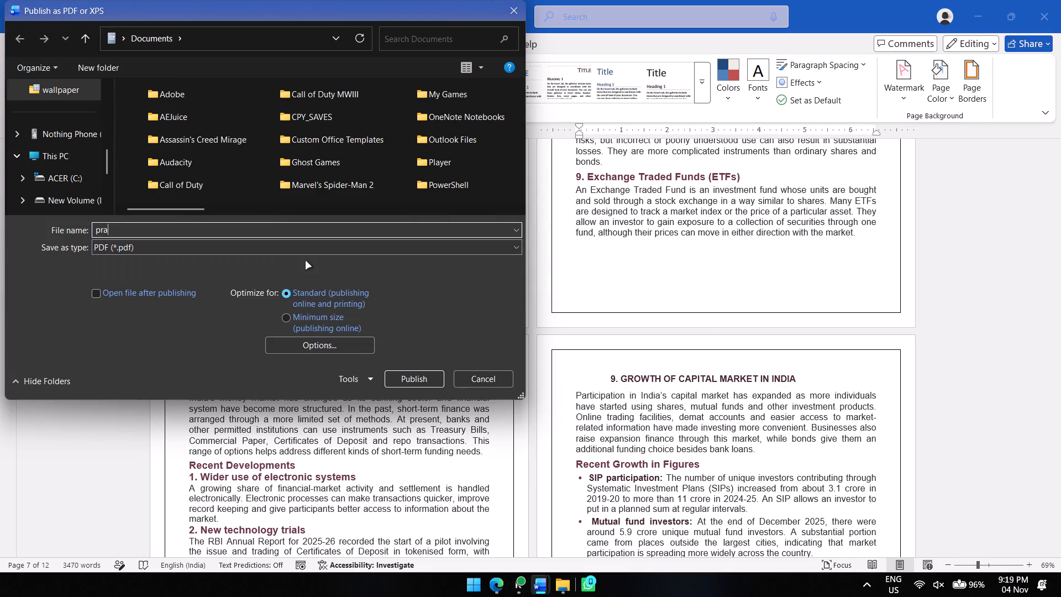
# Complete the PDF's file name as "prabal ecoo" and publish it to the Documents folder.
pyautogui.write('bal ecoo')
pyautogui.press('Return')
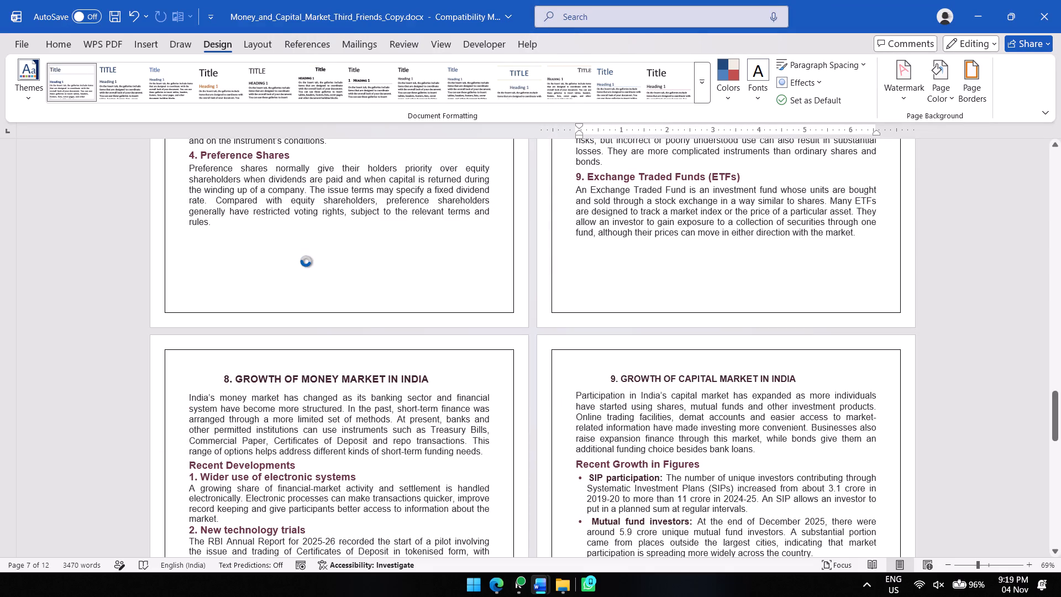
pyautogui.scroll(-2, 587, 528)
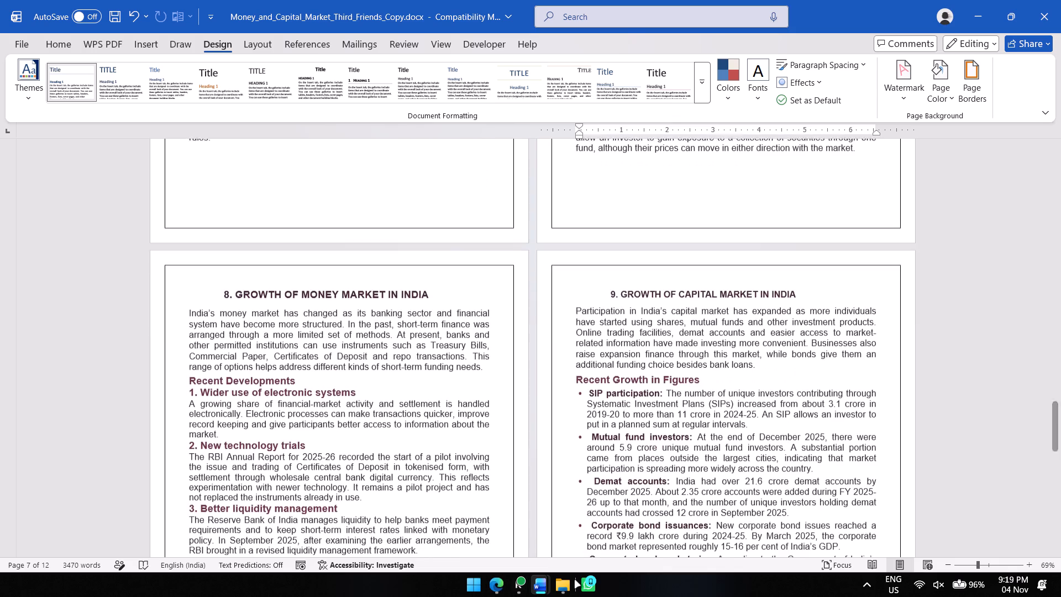
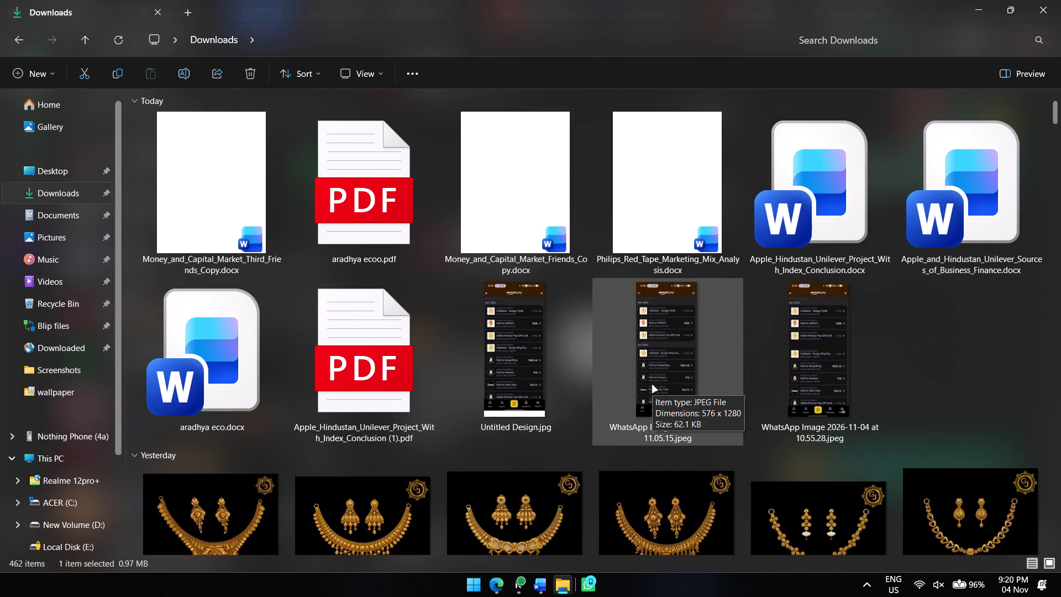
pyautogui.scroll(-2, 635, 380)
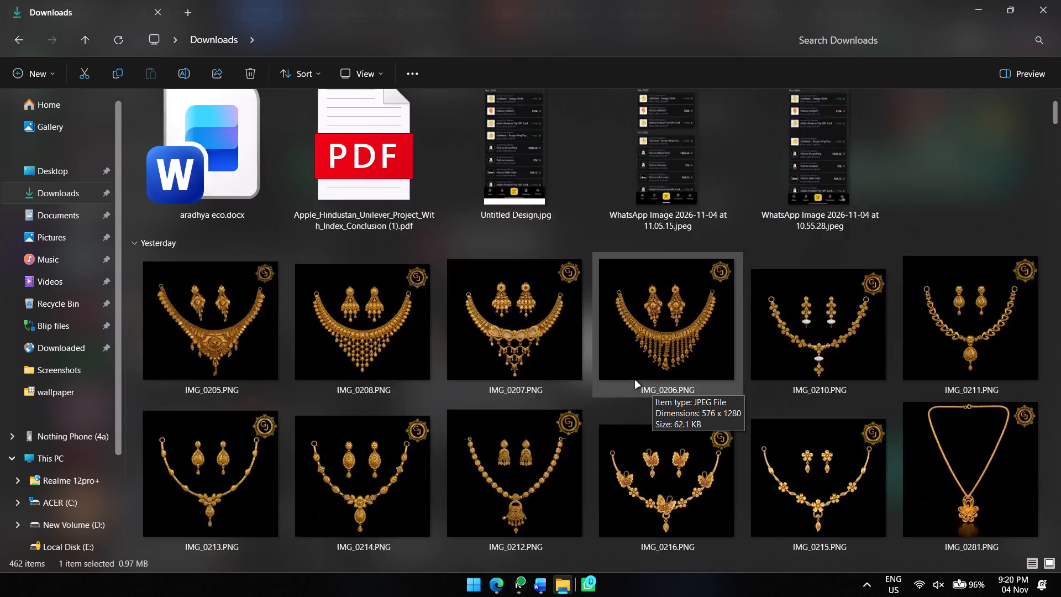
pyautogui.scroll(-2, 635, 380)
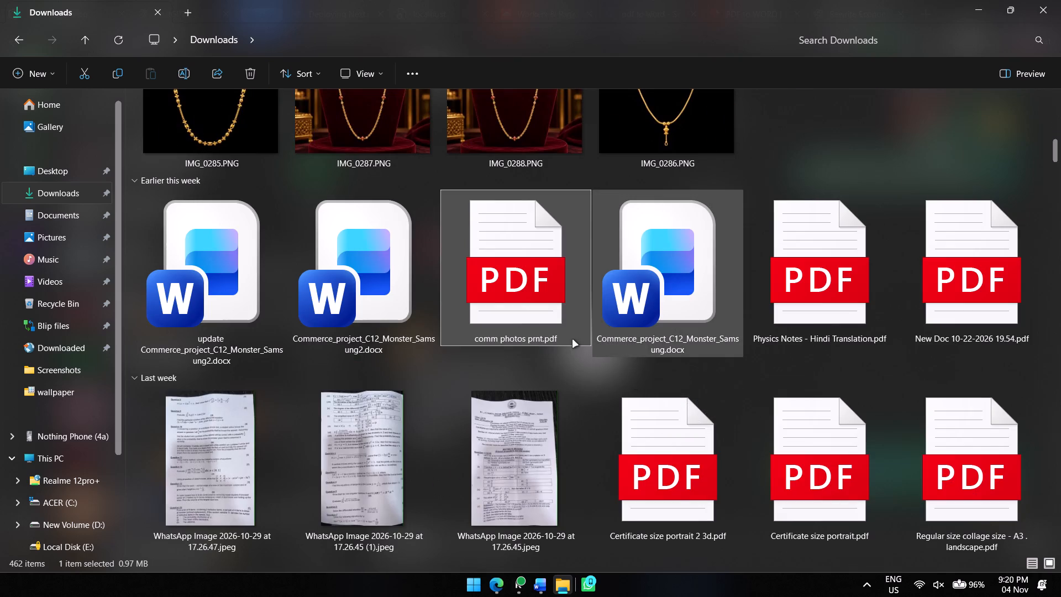
# Check the newest files in Downloads for the exported PDF, and export the Word document again to Downloads as a PDF named "prabal ecoo".
pyautogui.scroll(1, 652, 353)
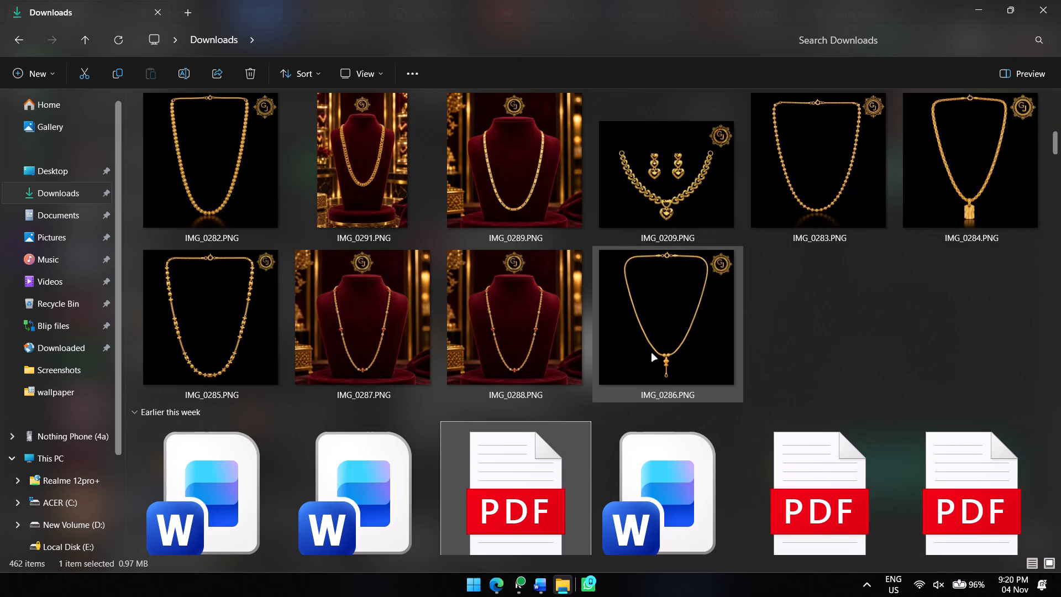
pyautogui.scroll(8, 652, 353)
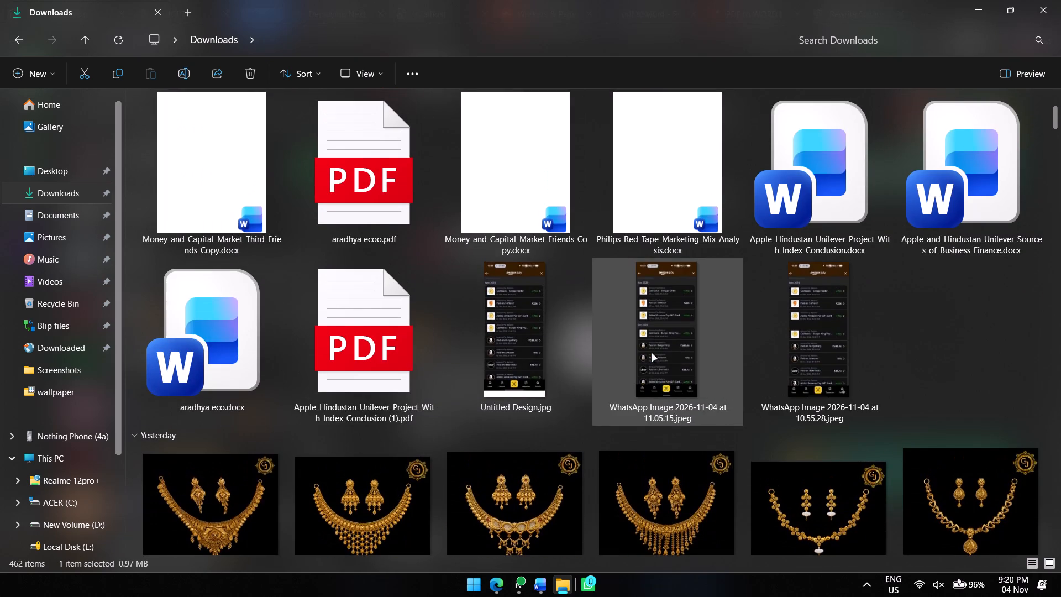
pyautogui.scroll(4, 502, 260)
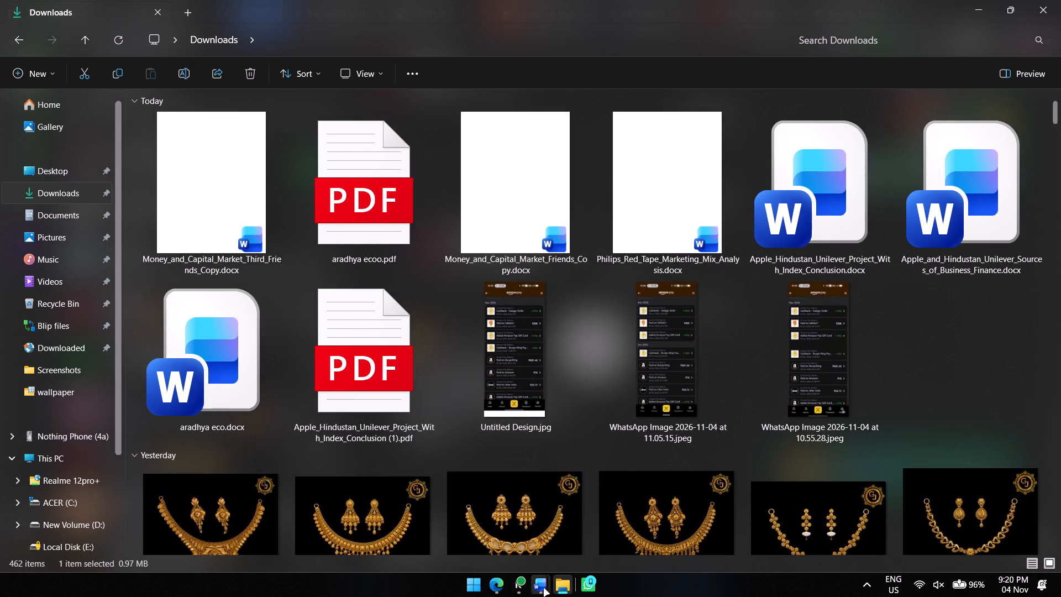
pyautogui.click(543, 589)
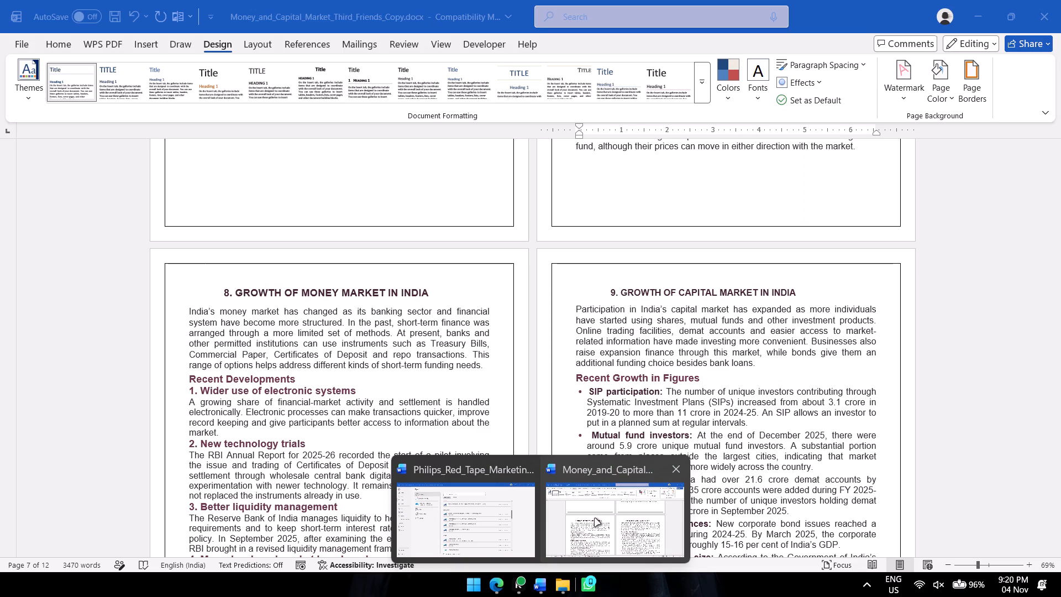
pyautogui.click(595, 518)
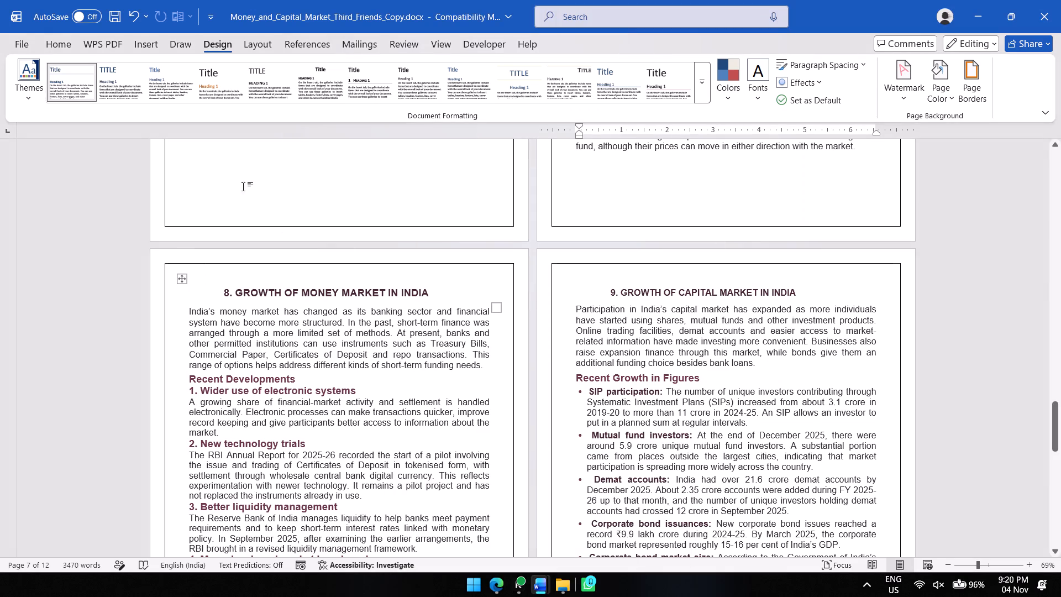
pyautogui.click(23, 42)
pyautogui.click(68, 328)
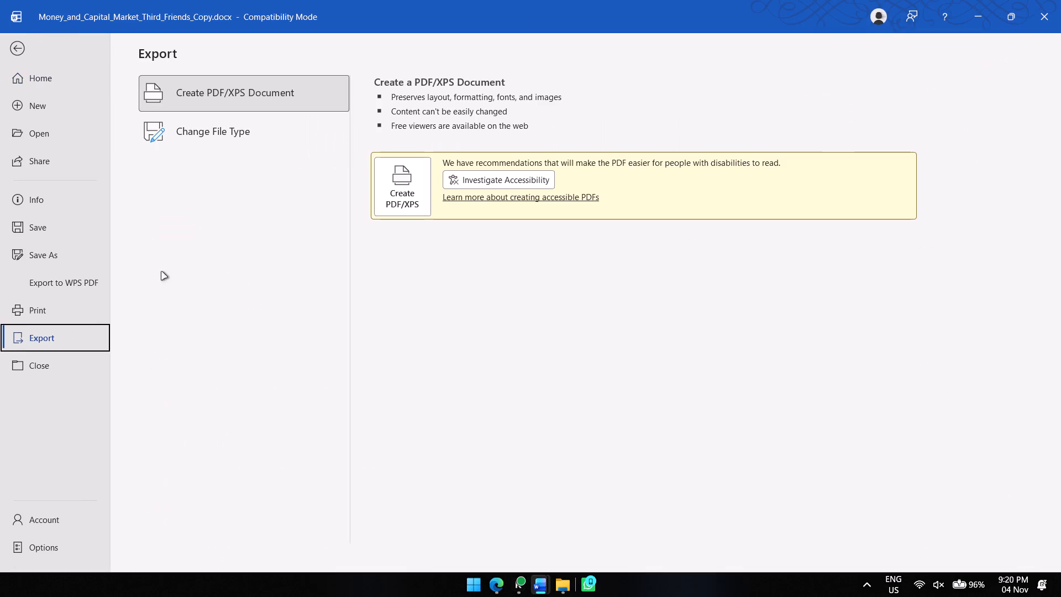
pyautogui.click(387, 176)
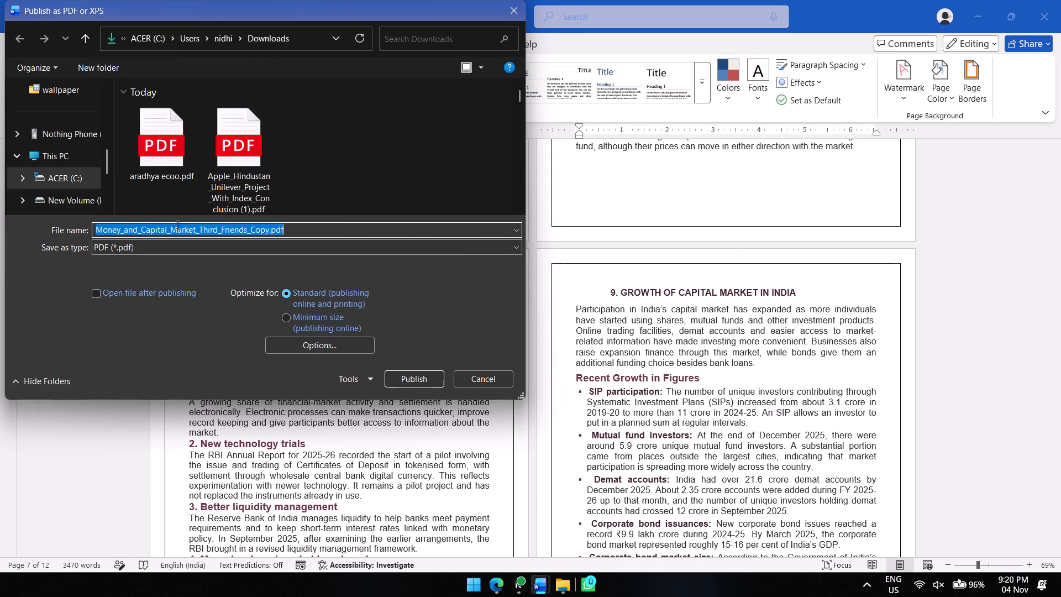
pyautogui.scroll(1, 66, 149)
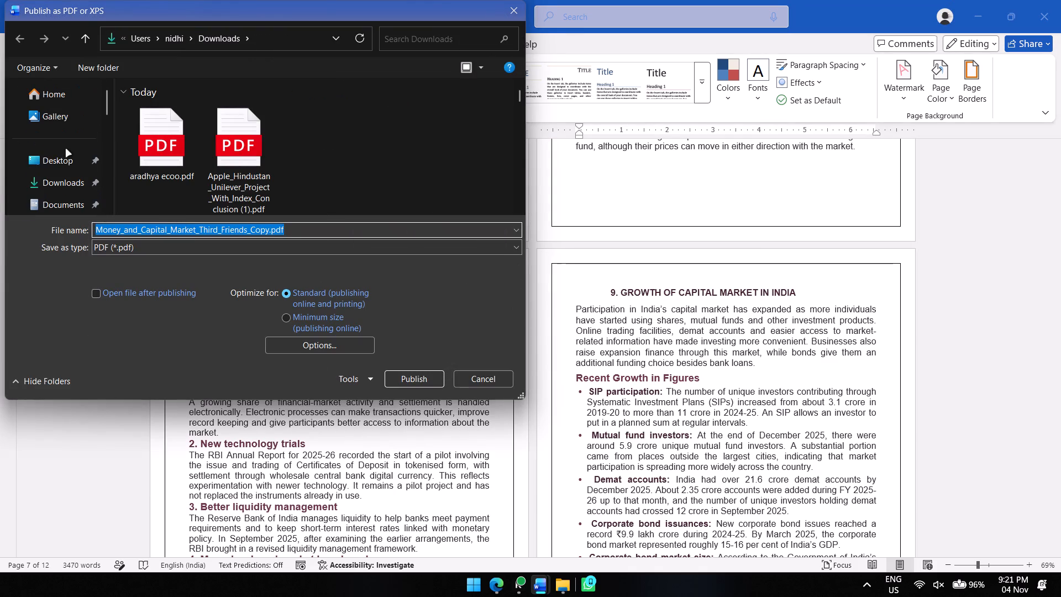
pyautogui.click(70, 183)
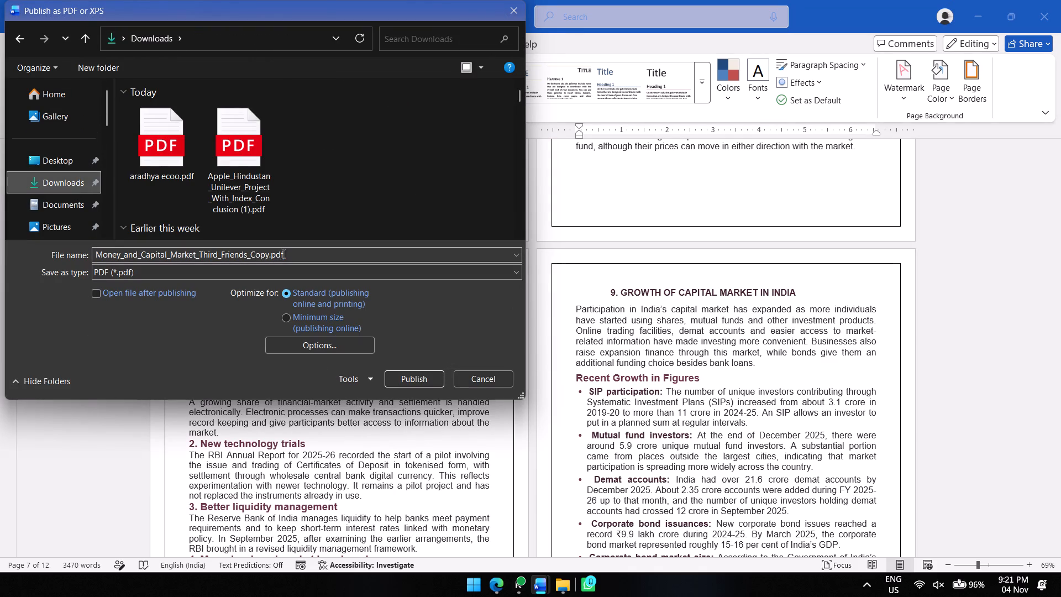
pyautogui.click(283, 253)
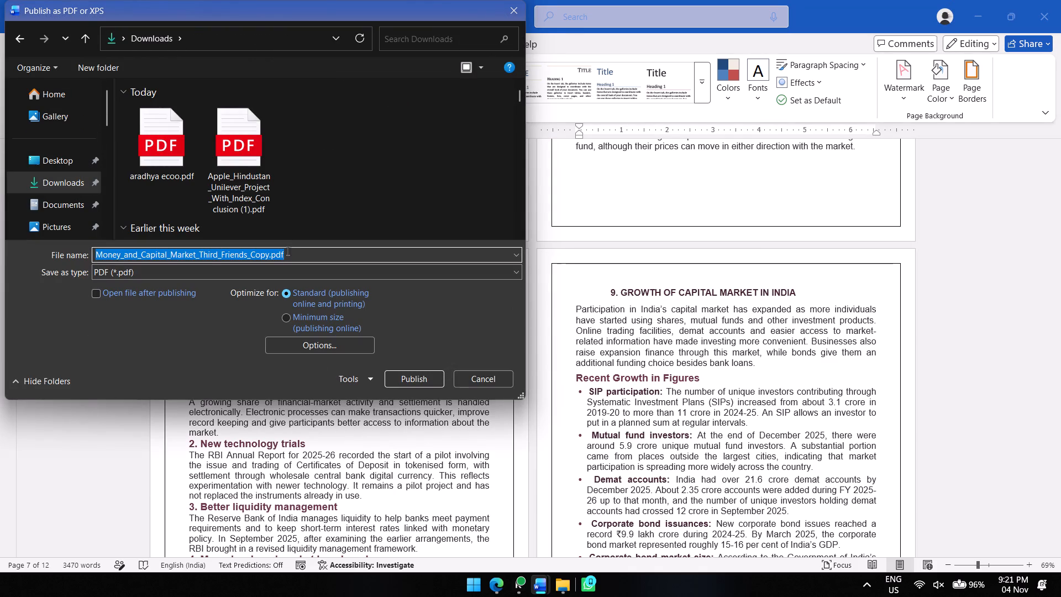
pyautogui.press('p')
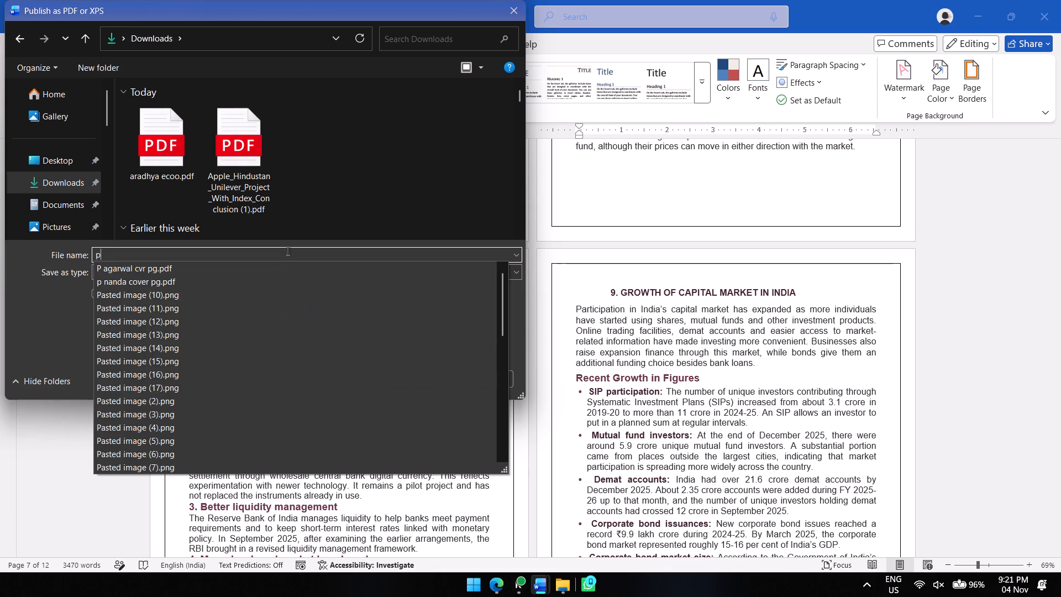
pyautogui.write('rab')
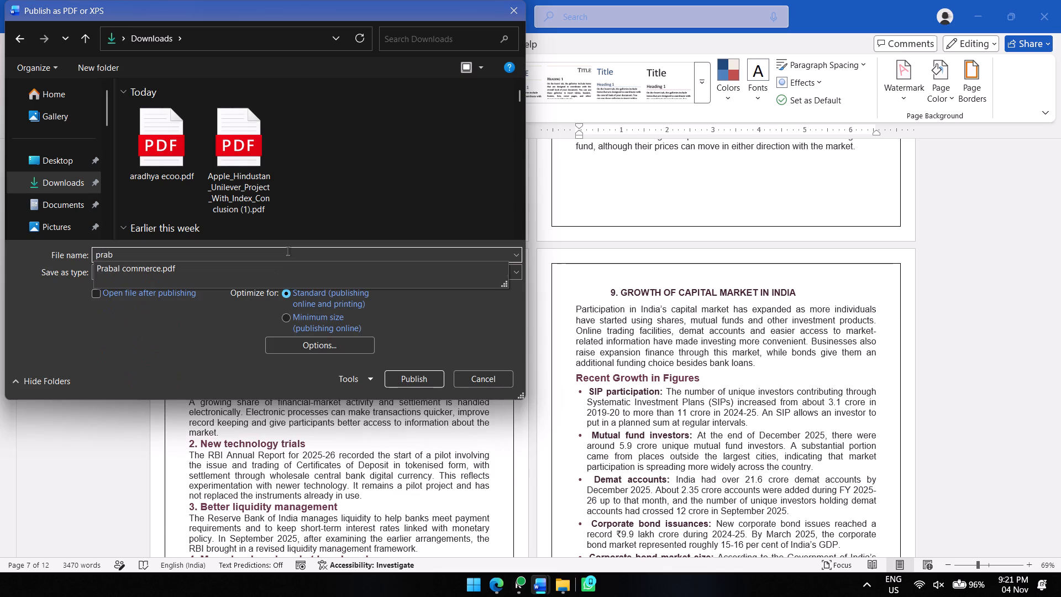
pyautogui.write('al ecoo')
pyautogui.press('Return')
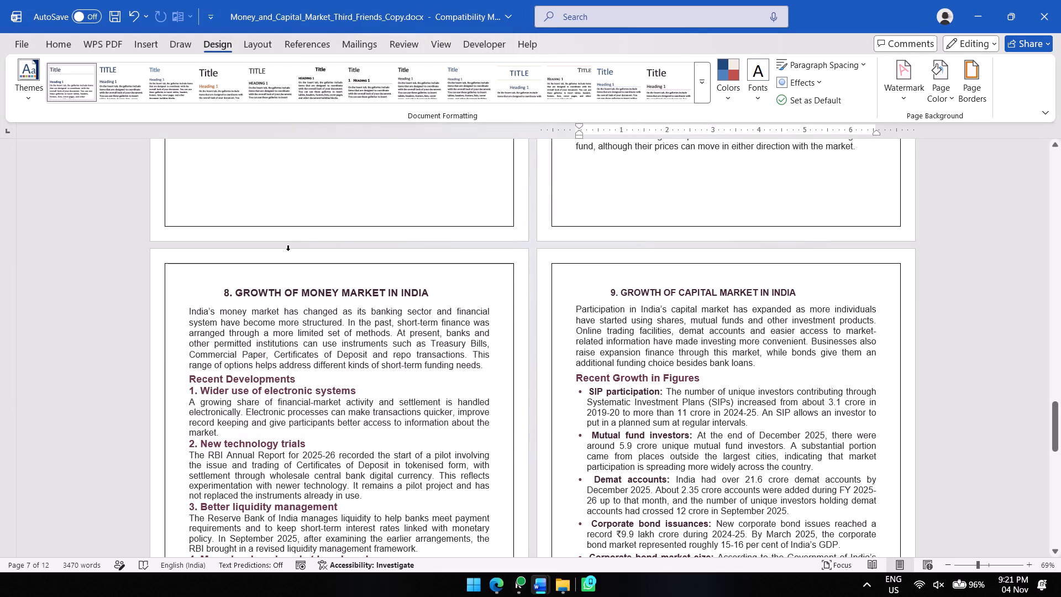